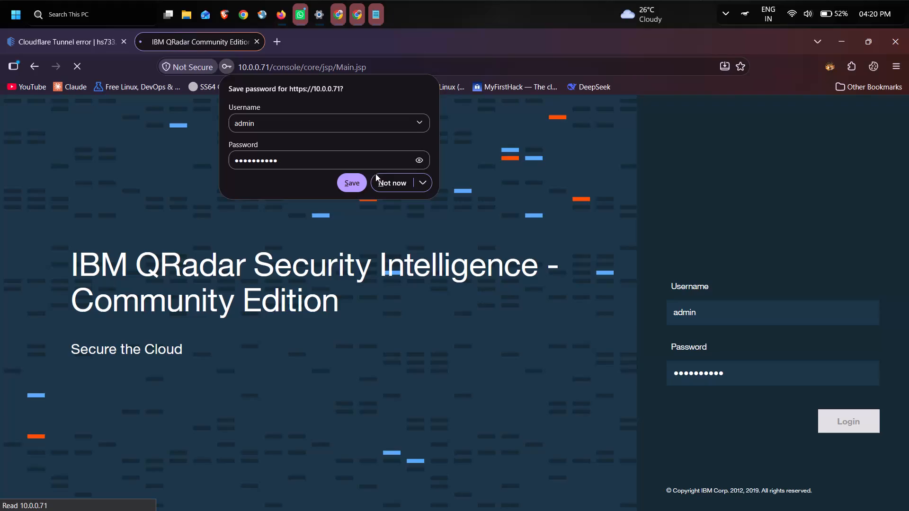
Decline saving the login password and open the QRadar Reports page.
{"action": "left_click", "coordinate": [395, 185]}
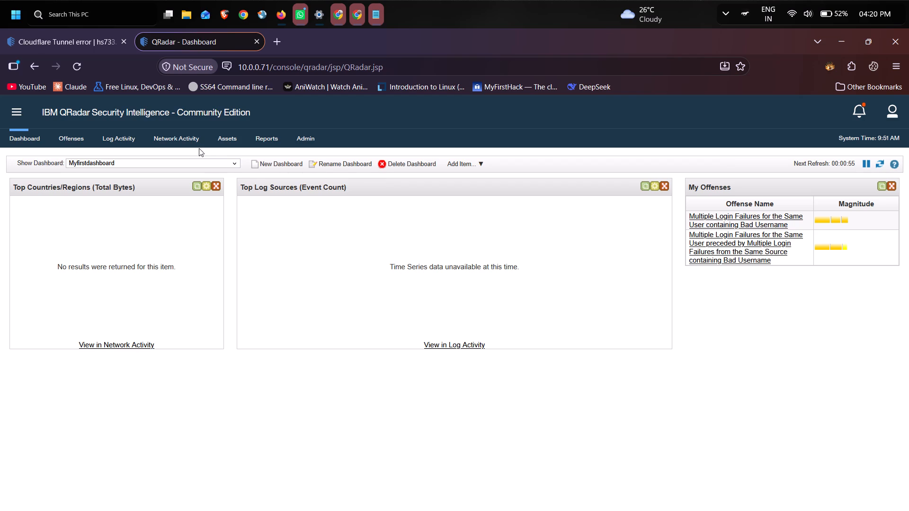
{"action": "left_click", "coordinate": [264, 132]}
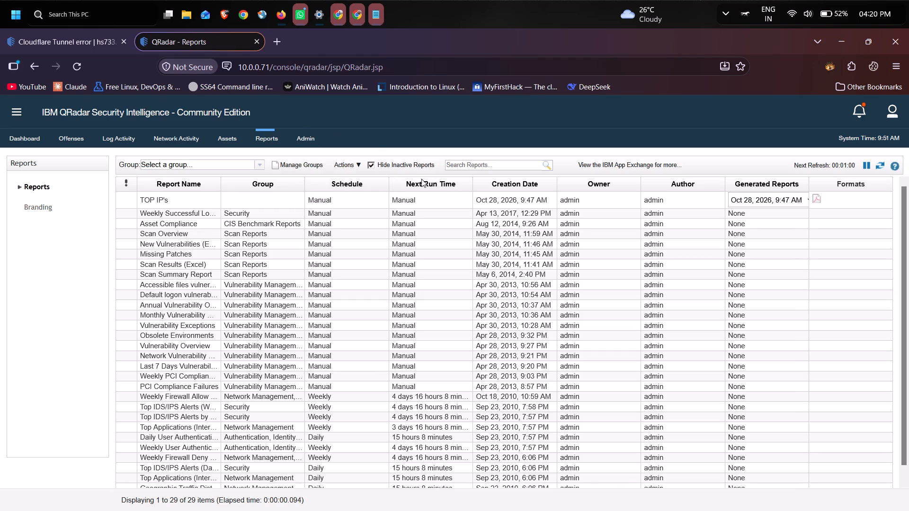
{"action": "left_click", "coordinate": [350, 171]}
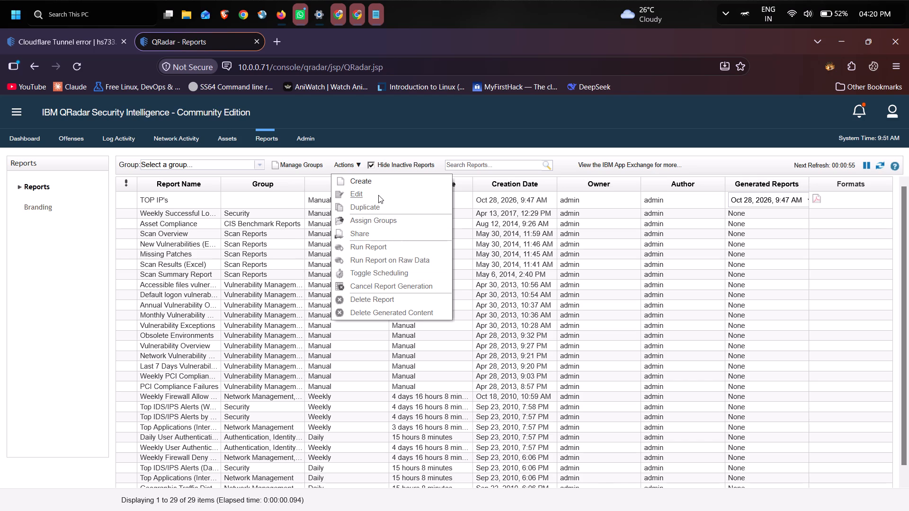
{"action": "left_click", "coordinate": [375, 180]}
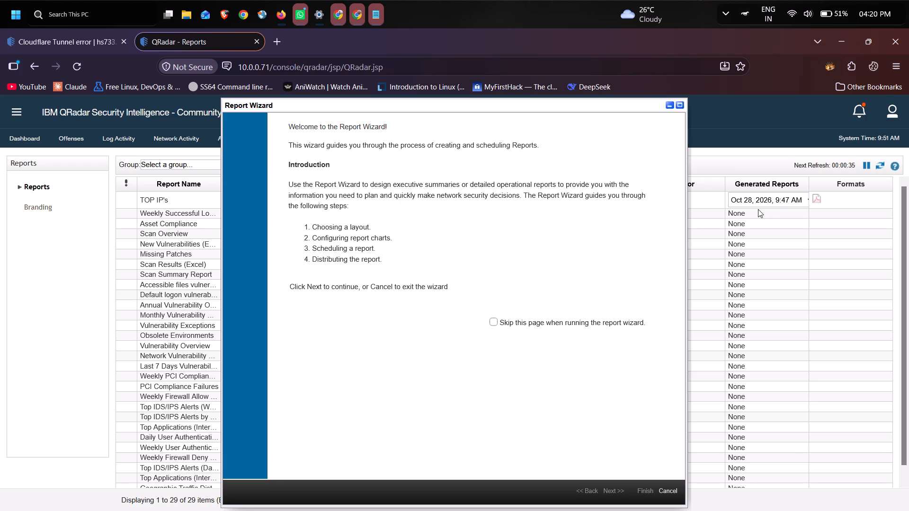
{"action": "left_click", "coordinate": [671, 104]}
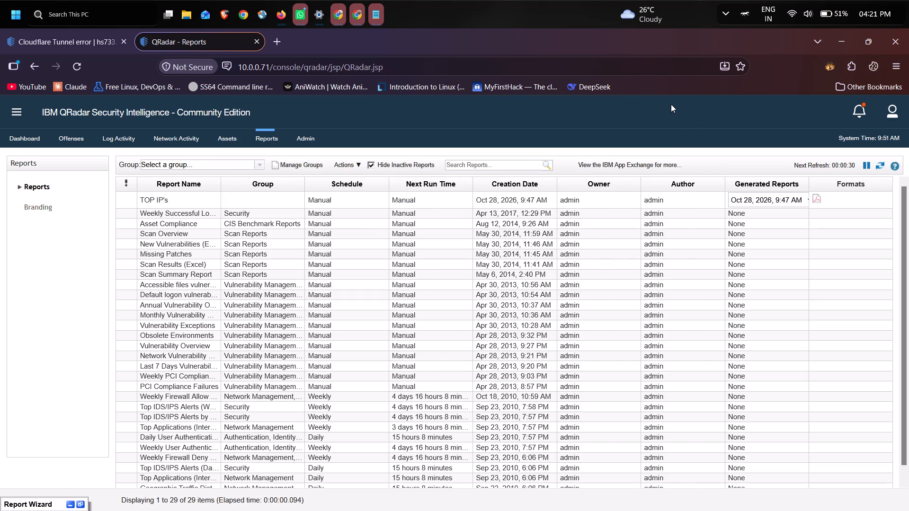
Open the generated PDF of the TOP IP's report and examine its source and destination IP tables.
{"action": "left_click", "coordinate": [818, 202]}
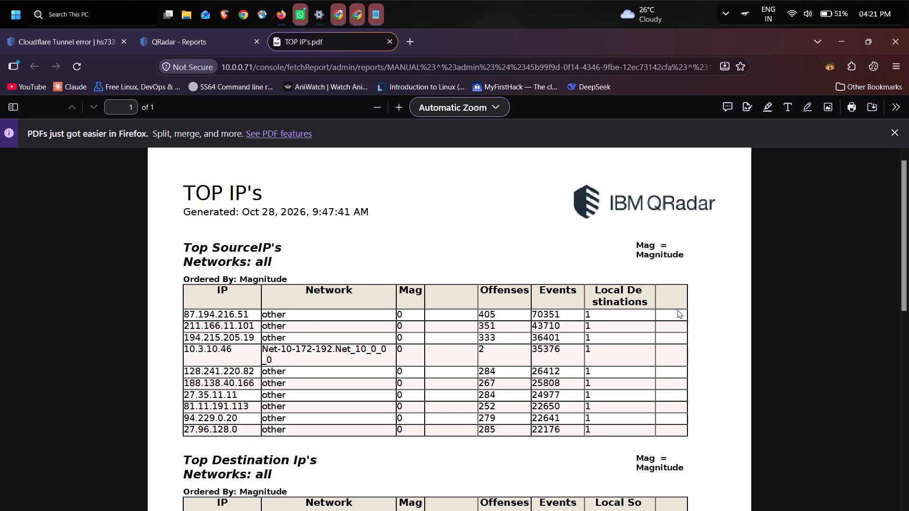
{"action": "scroll", "coordinate": [677, 310], "scroll_direction": "down", "scroll_amount": 7}
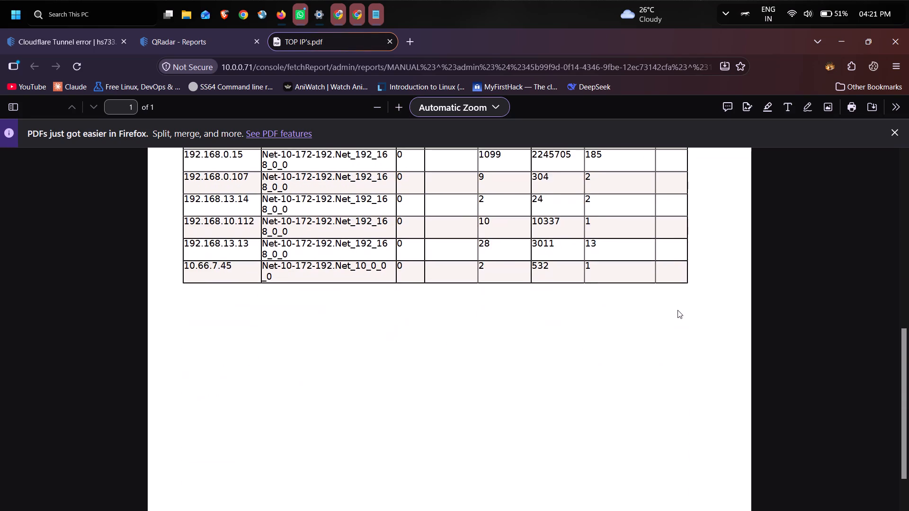
{"action": "scroll", "coordinate": [677, 310], "scroll_direction": "right", "scroll_amount": 1}
{"action": "scroll", "coordinate": [677, 310], "scroll_direction": "up", "scroll_amount": 1}
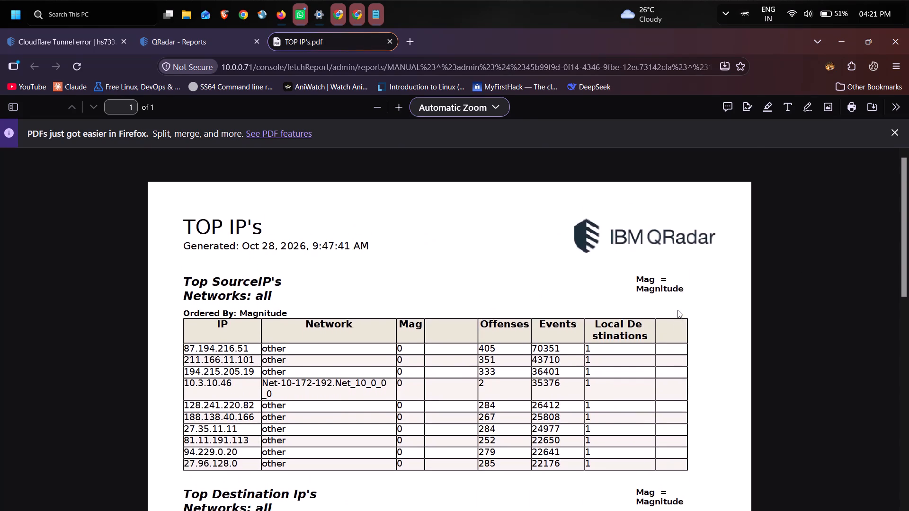
{"action": "scroll", "coordinate": [677, 310], "scroll_direction": "up", "scroll_amount": 2}
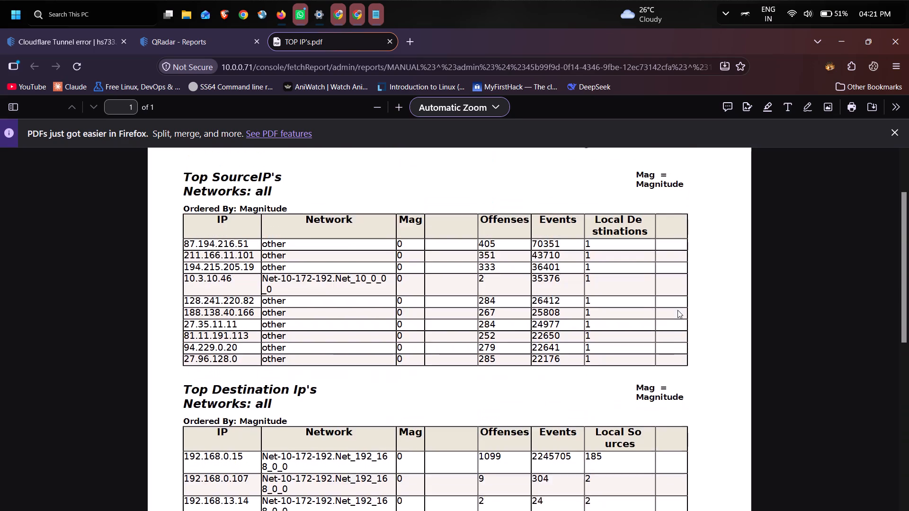
{"action": "scroll", "coordinate": [677, 310], "scroll_direction": "up", "scroll_amount": 3}
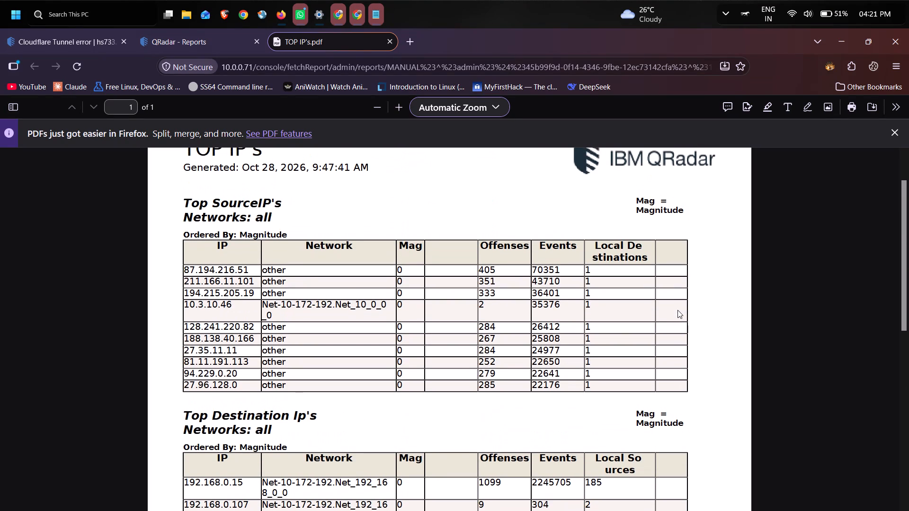
{"action": "scroll", "coordinate": [677, 310], "scroll_direction": "up", "scroll_amount": 3}
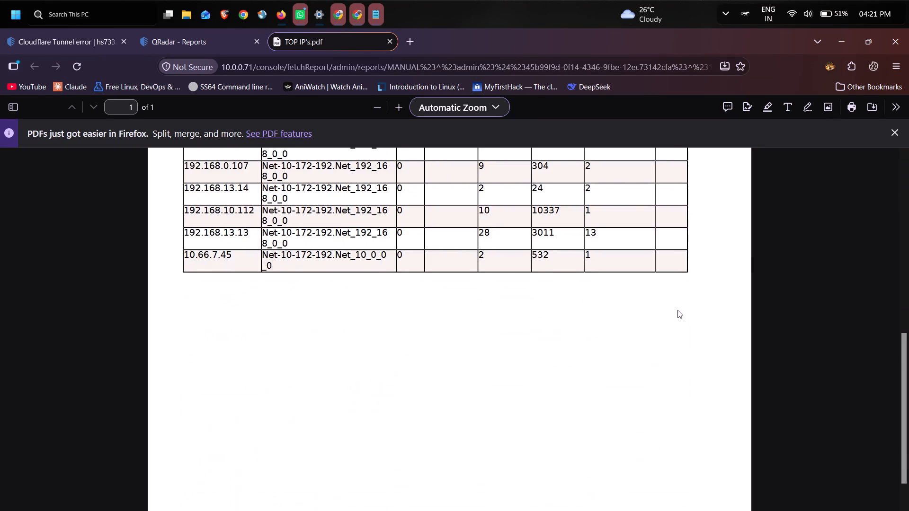
{"action": "scroll", "coordinate": [677, 310], "scroll_direction": "up", "scroll_amount": 1}
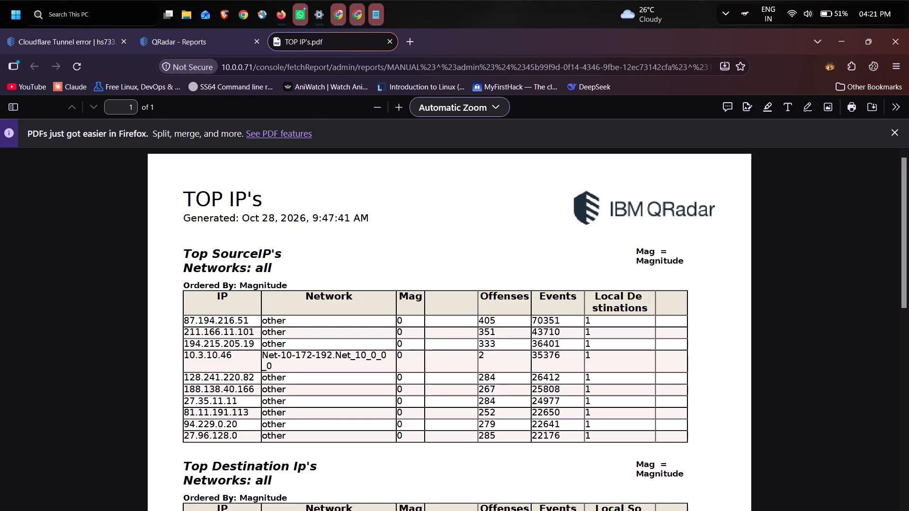
Check the generation time in the TOP IP's PDF, dismiss the PDF features notice and review the tables again.
{"action": "left_click_drag", "start_coordinate": [310, 220], "coordinate": [361, 217]}
{"action": "left_click_drag", "start_coordinate": [361, 217], "coordinate": [366, 217]}
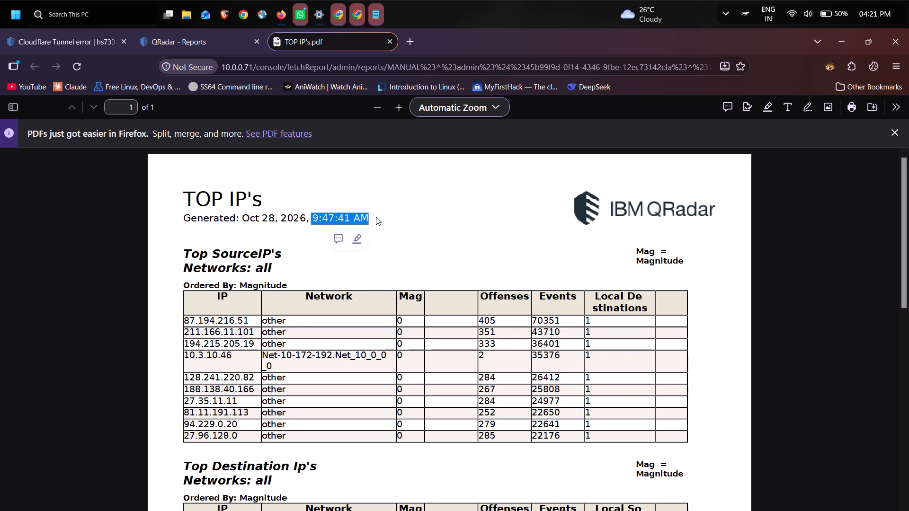
{"action": "left_click", "coordinate": [123, 195]}
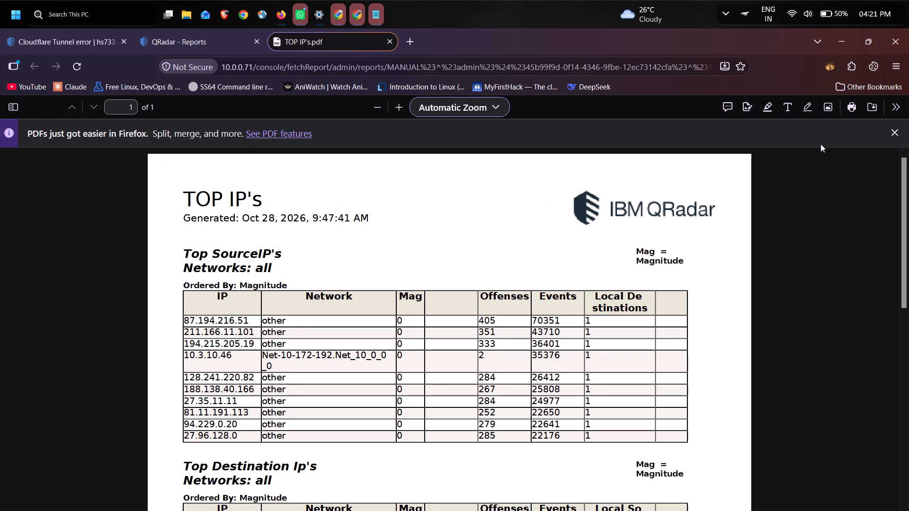
{"action": "left_click", "coordinate": [887, 134]}
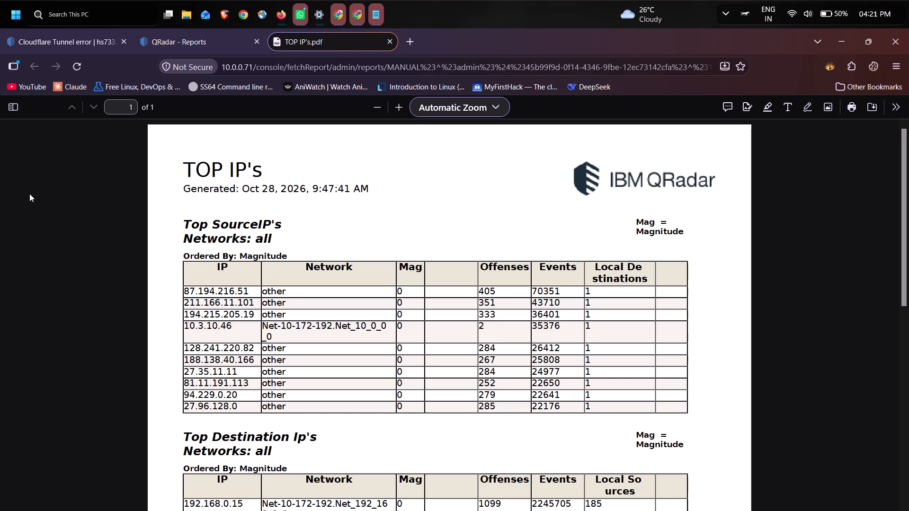
{"action": "scroll", "coordinate": [29, 194], "scroll_direction": "right", "scroll_amount": 18}
{"action": "left_click", "coordinate": [505, 108]}
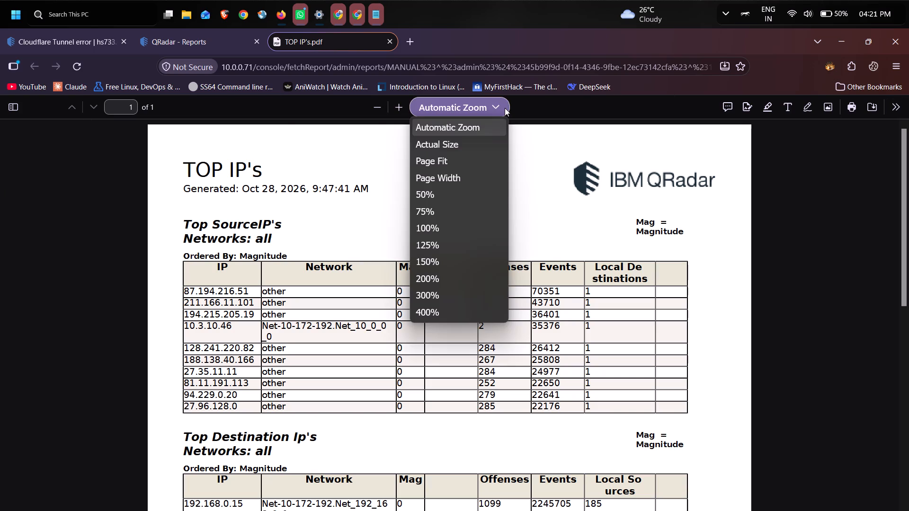
{"action": "left_click", "coordinate": [597, 163]}
{"action": "scroll", "coordinate": [597, 163], "scroll_direction": "right", "scroll_amount": 1}
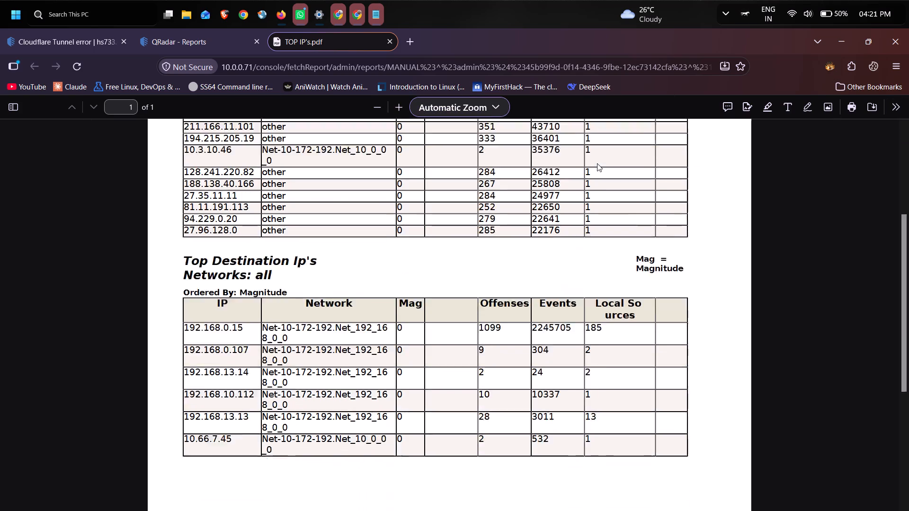
{"action": "scroll", "coordinate": [597, 163], "scroll_direction": "right", "scroll_amount": 1}
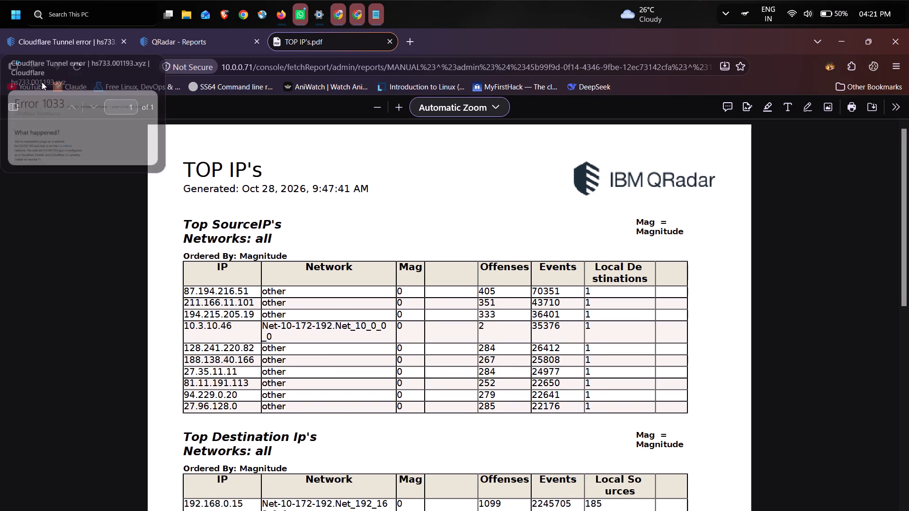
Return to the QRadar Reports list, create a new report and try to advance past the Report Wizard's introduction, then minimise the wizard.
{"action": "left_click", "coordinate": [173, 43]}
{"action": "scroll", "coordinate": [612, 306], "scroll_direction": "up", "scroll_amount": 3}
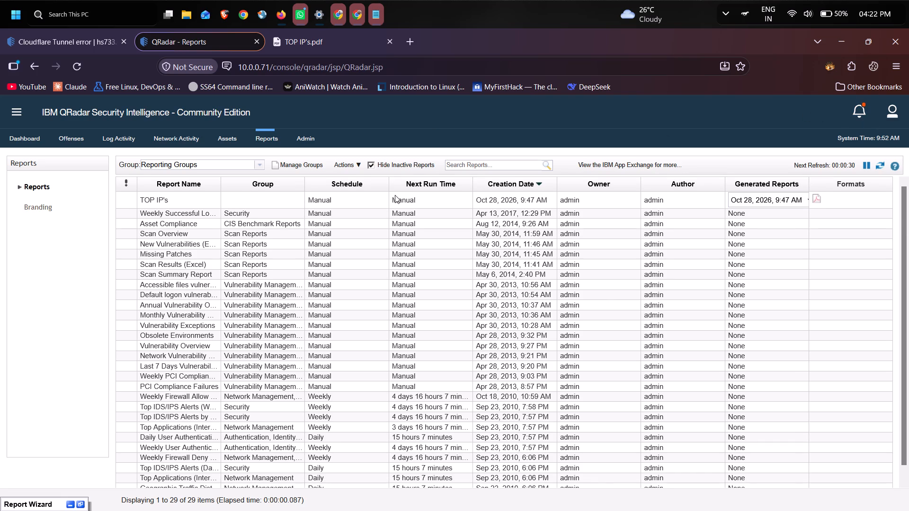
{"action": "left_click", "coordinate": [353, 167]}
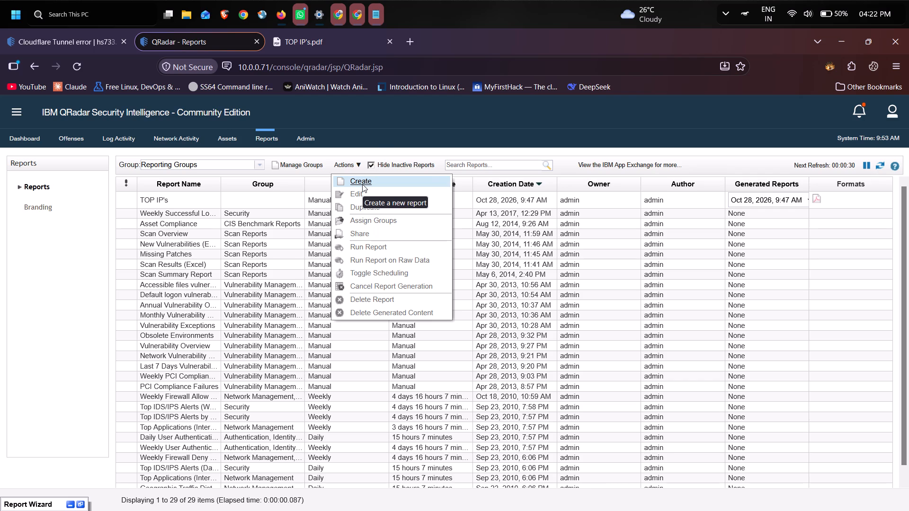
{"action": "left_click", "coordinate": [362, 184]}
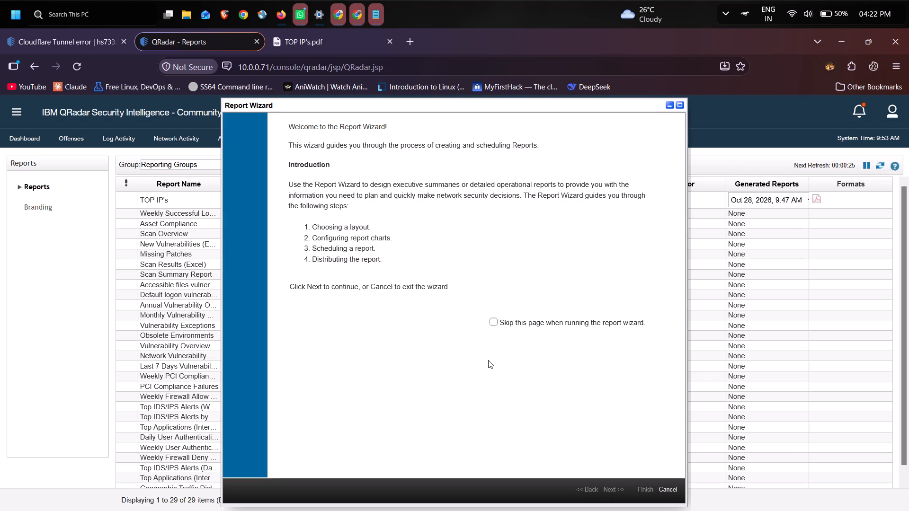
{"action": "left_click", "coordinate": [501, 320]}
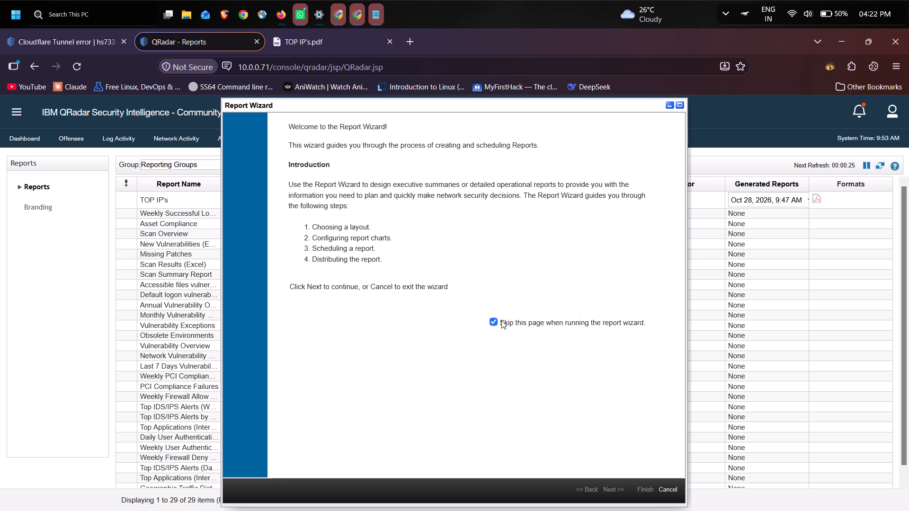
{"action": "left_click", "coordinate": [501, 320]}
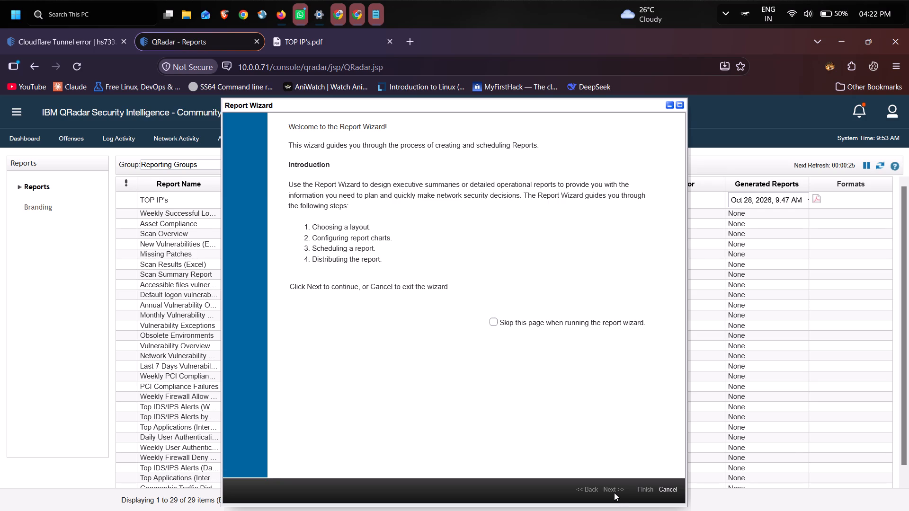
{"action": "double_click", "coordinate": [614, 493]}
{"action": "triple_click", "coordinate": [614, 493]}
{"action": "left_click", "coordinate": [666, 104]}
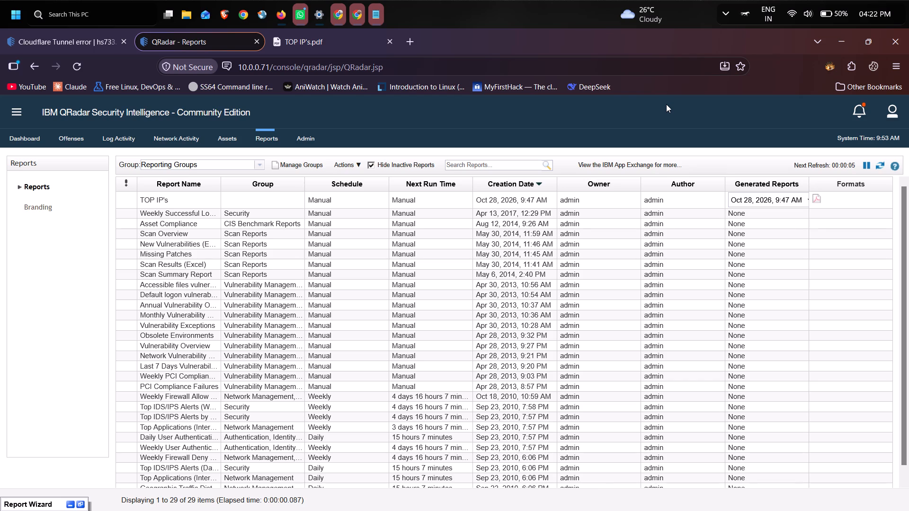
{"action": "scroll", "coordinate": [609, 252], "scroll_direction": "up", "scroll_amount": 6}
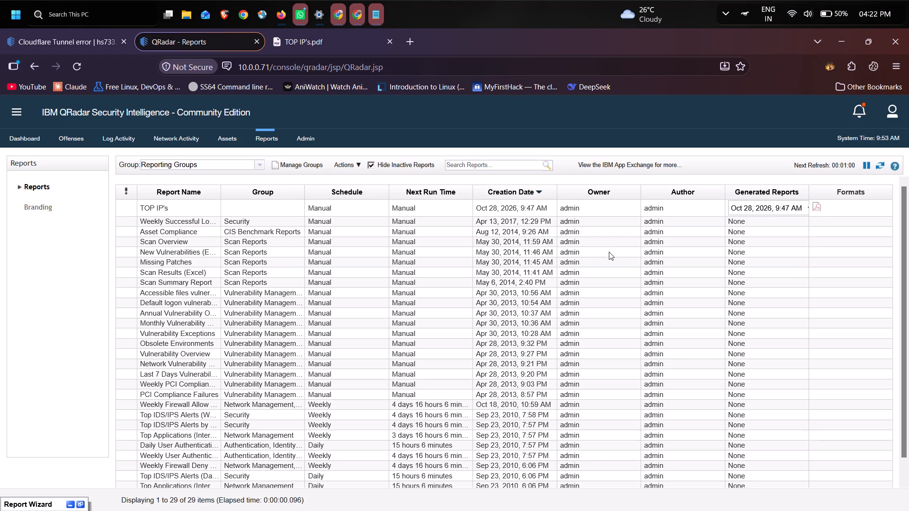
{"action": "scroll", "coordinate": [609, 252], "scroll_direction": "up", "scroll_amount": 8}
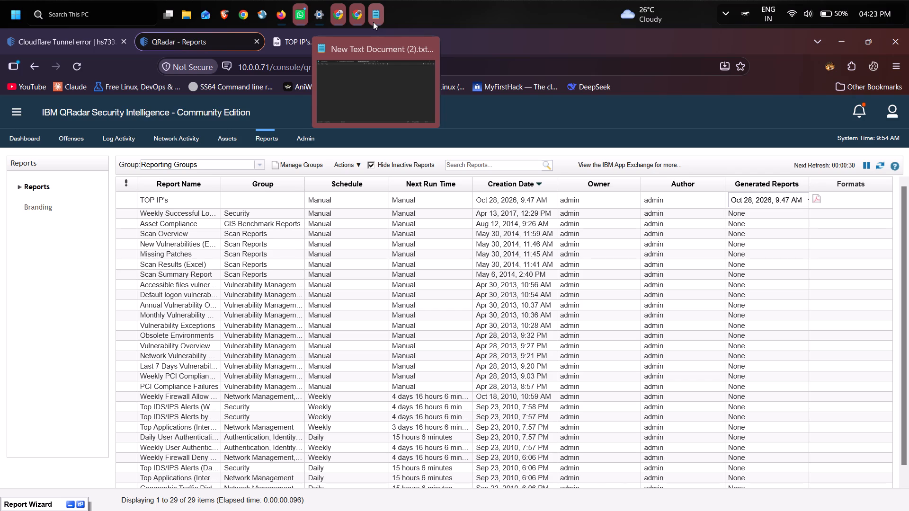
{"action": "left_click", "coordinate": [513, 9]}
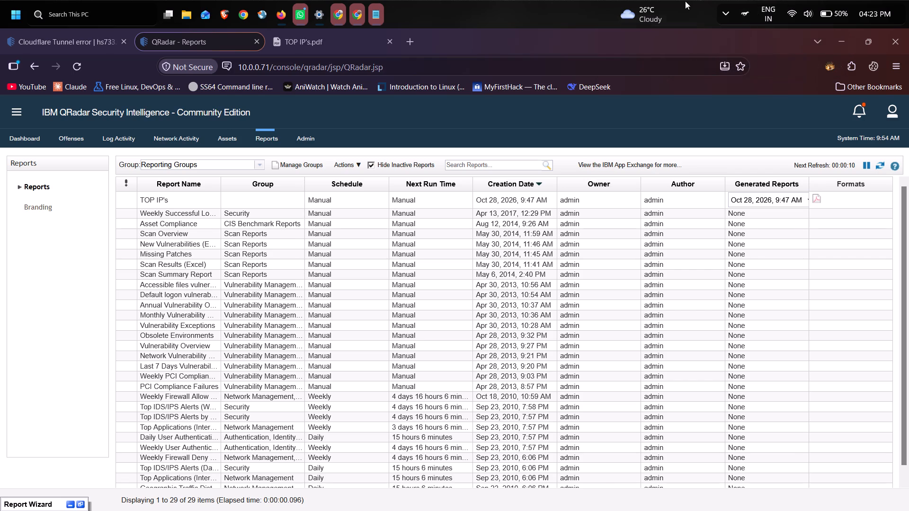
{"action": "left_click", "coordinate": [404, 44]}
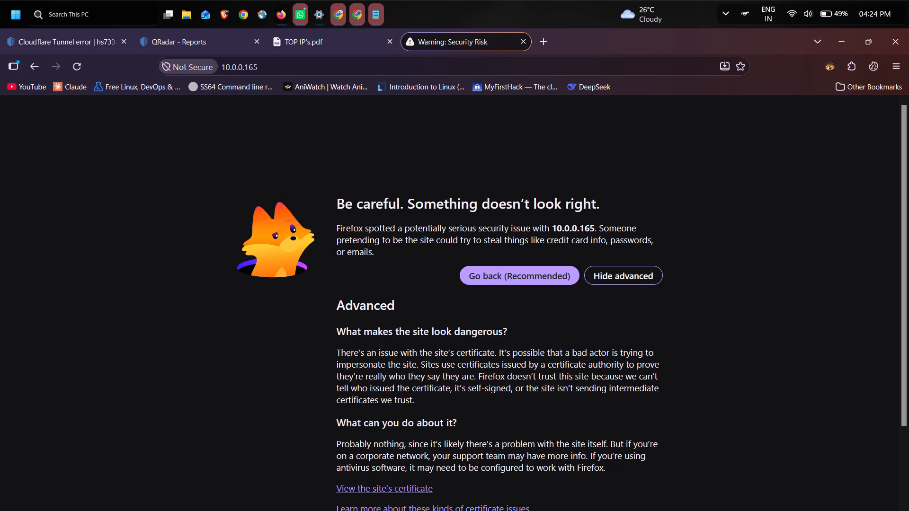
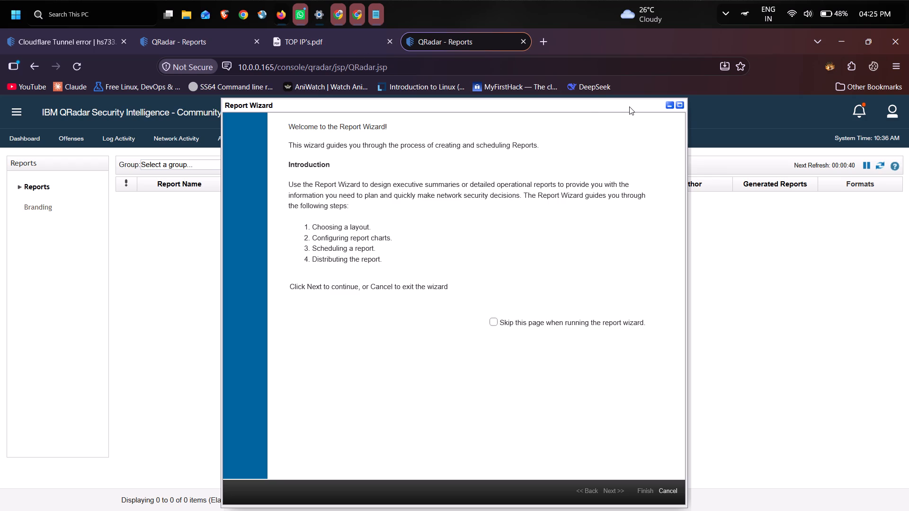
Minimise the Report Wizard window to uncover the Reports list on the 10.0.0.165 console.
{"action": "left_click", "coordinate": [671, 108]}
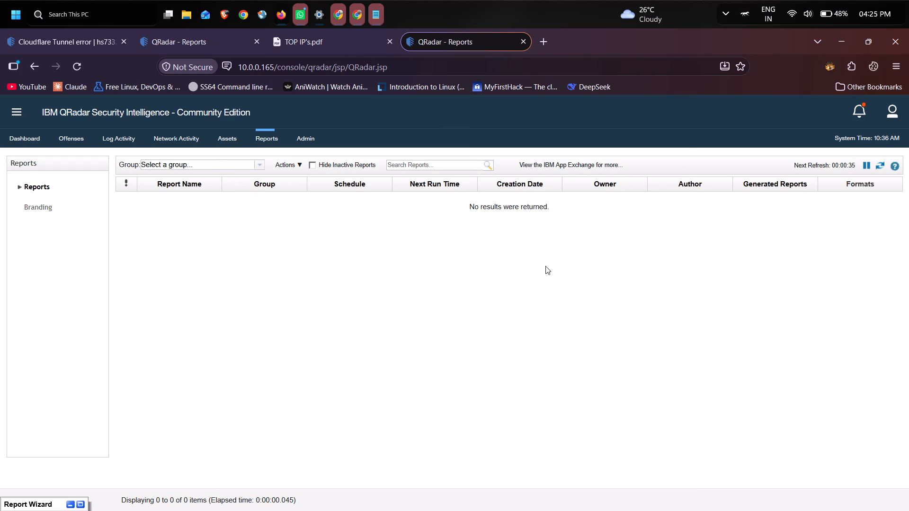
{"action": "scroll", "coordinate": [545, 266], "scroll_direction": "up", "scroll_amount": 4}
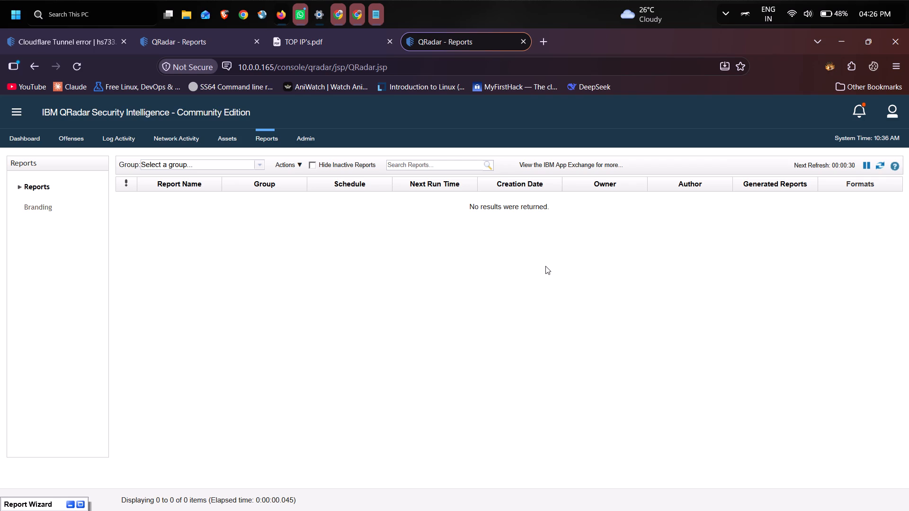
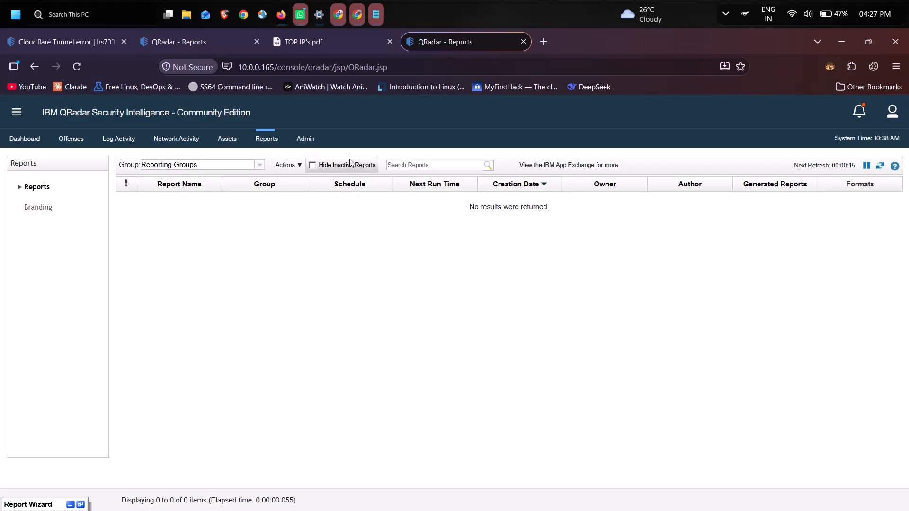
Start creating a new report from the Reports list so that the Report Wizard's introduction page opens.
{"action": "left_click", "coordinate": [296, 161]}
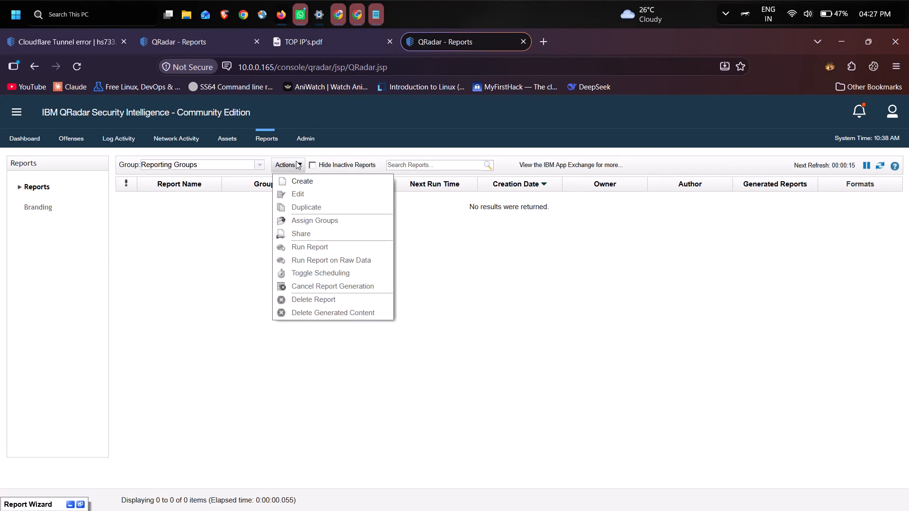
{"action": "left_click", "coordinate": [309, 183]}
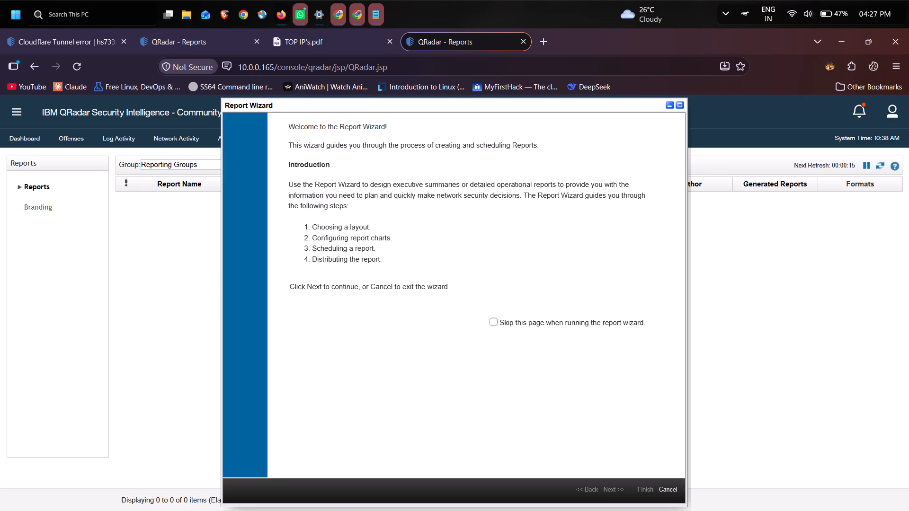
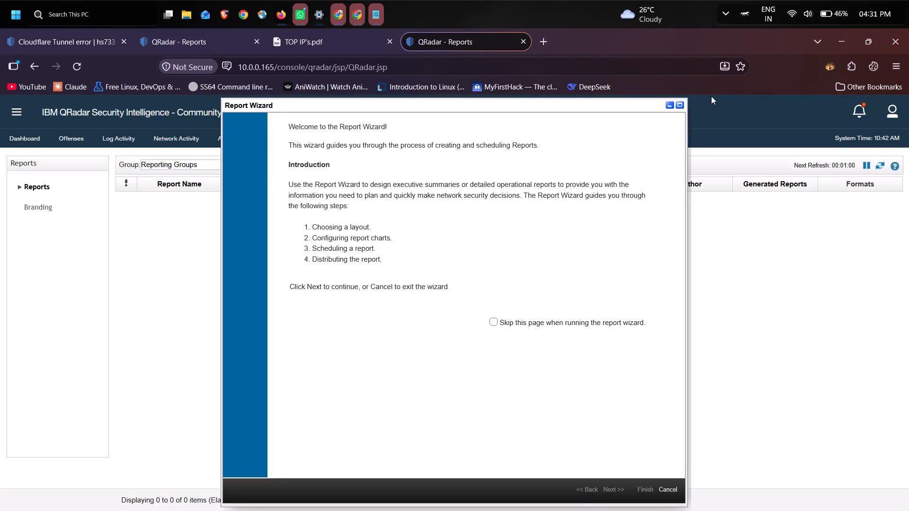
Minimize the Report Wizard to uncover the Reports list.
{"action": "left_click", "coordinate": [668, 108]}
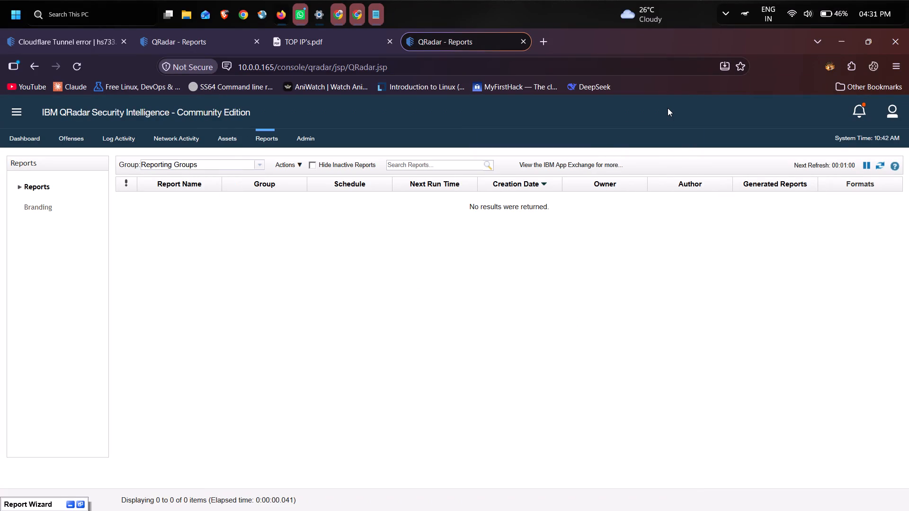
{"action": "left_click", "coordinate": [193, 189]}
Review the offense, attacked-system and top-source items on the Threat and Security Monitoring dashboard.
{"action": "left_click", "coordinate": [35, 140]}
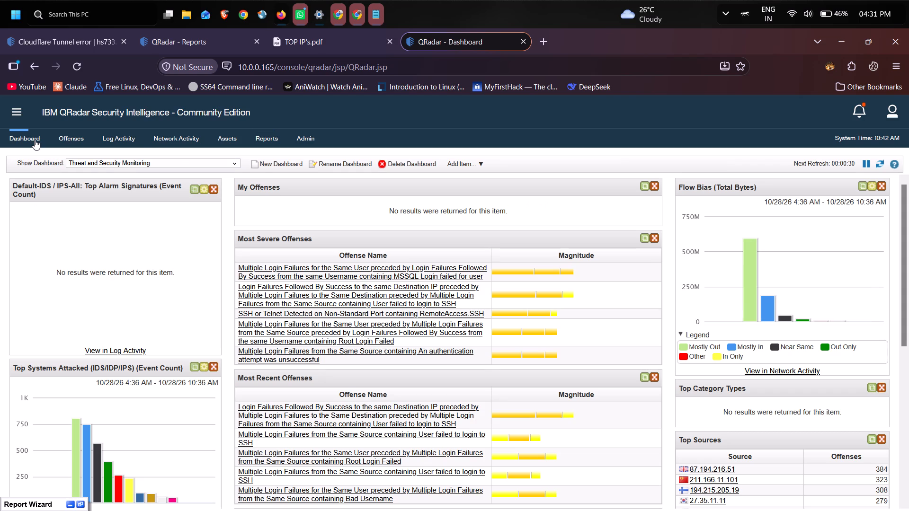
{"action": "scroll", "coordinate": [365, 246], "scroll_direction": "down", "scroll_amount": 4}
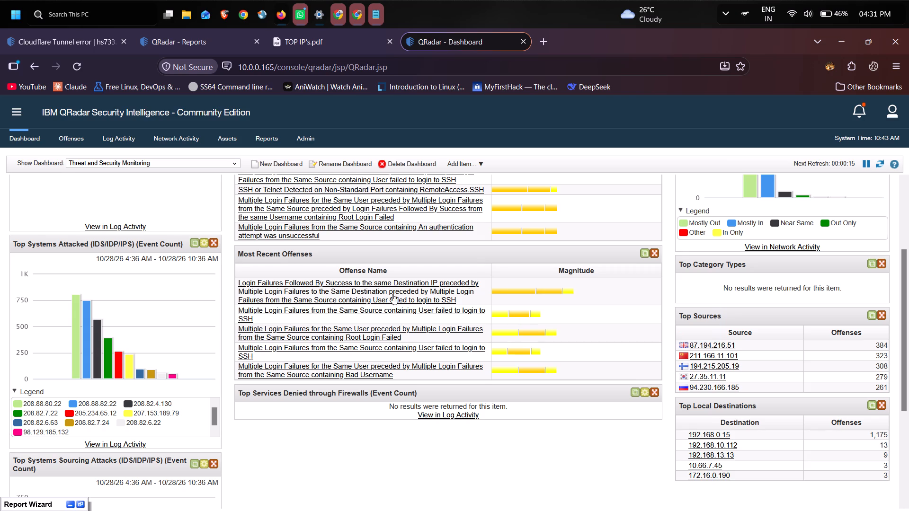
Open the Network Activity page with its real-time flows.
{"action": "left_click", "coordinate": [164, 142]}
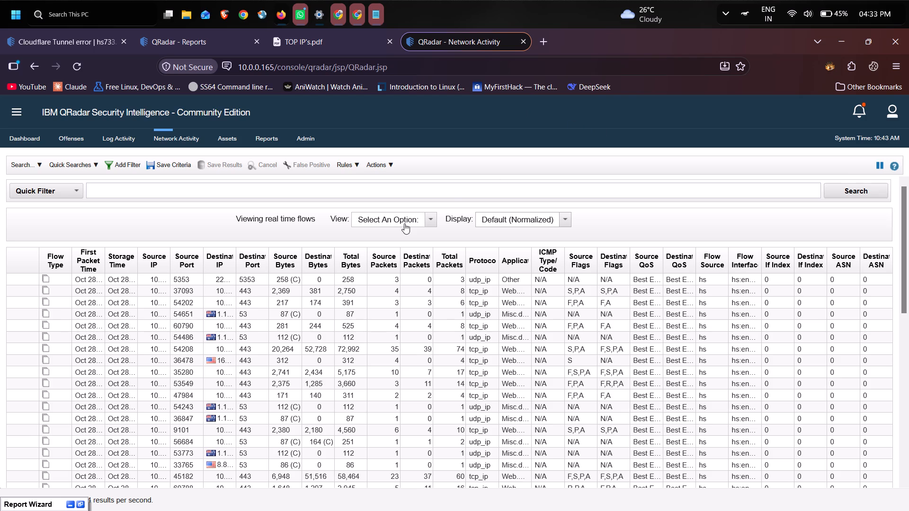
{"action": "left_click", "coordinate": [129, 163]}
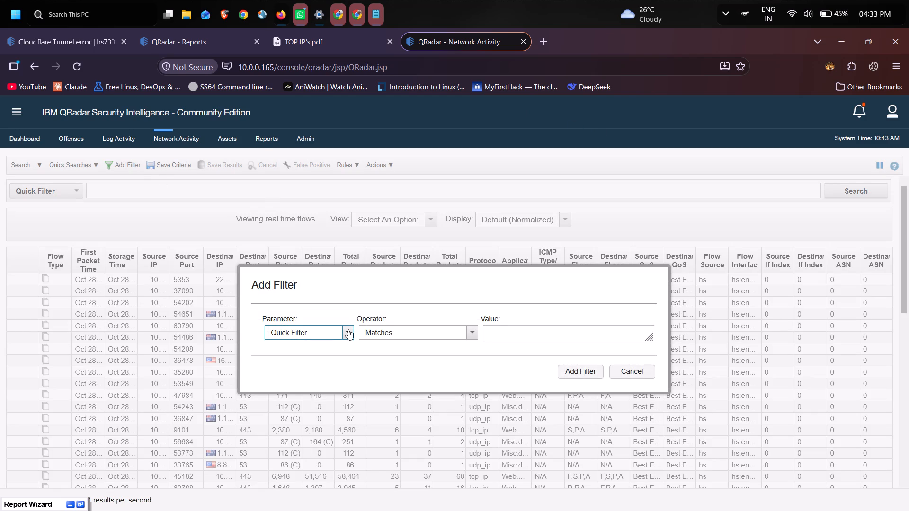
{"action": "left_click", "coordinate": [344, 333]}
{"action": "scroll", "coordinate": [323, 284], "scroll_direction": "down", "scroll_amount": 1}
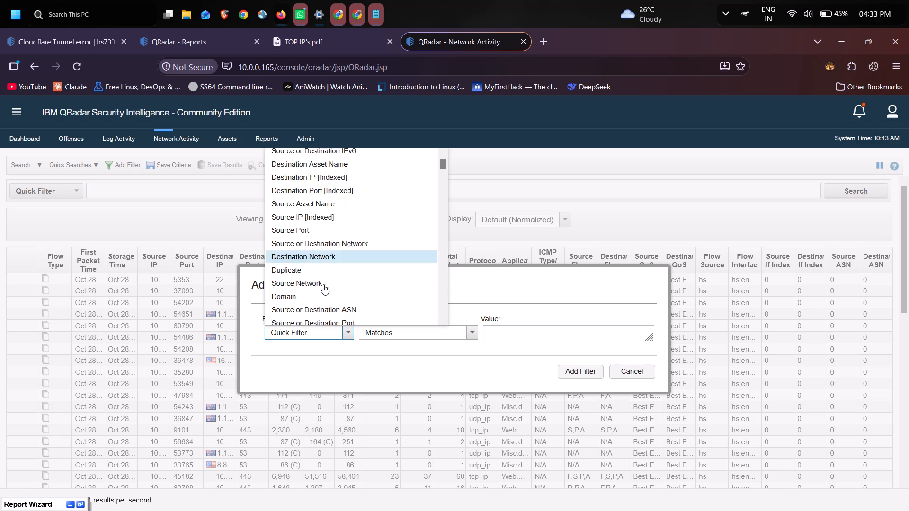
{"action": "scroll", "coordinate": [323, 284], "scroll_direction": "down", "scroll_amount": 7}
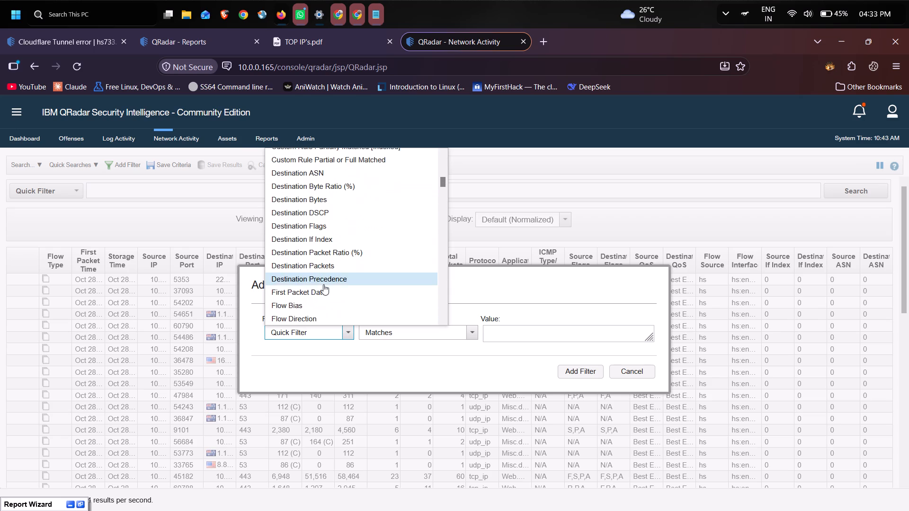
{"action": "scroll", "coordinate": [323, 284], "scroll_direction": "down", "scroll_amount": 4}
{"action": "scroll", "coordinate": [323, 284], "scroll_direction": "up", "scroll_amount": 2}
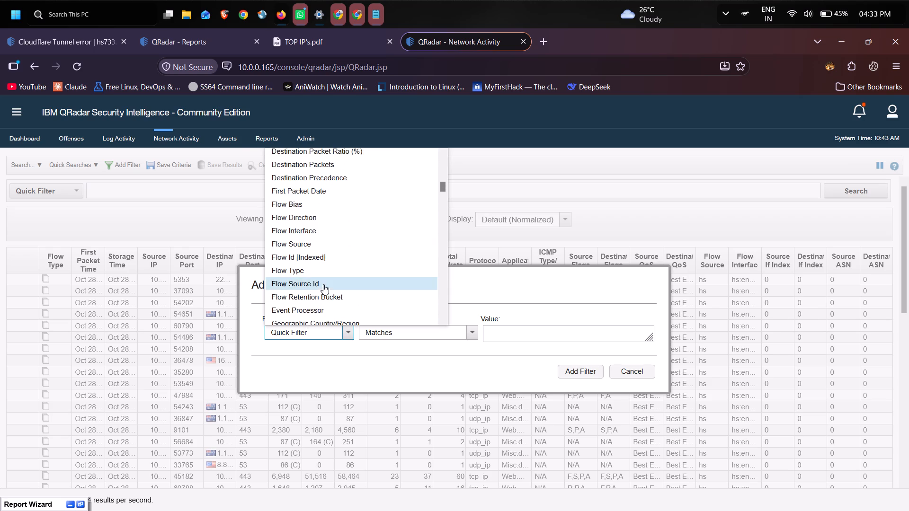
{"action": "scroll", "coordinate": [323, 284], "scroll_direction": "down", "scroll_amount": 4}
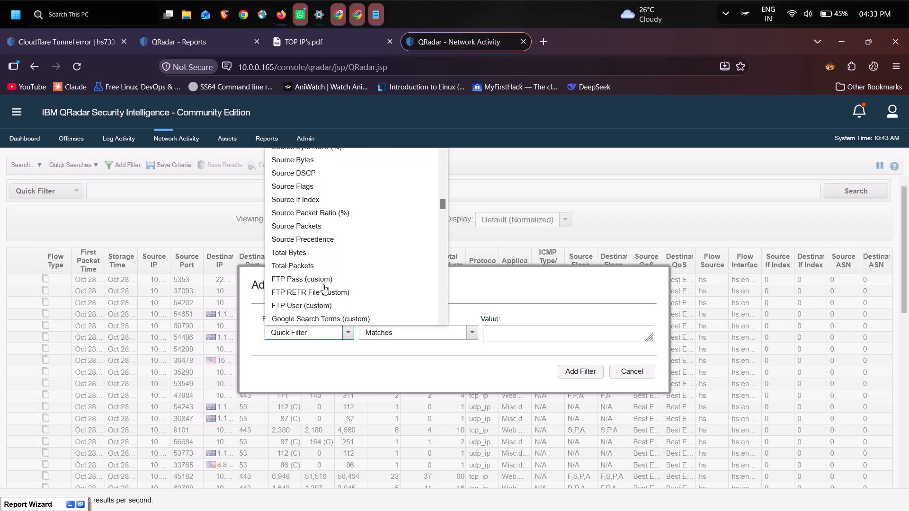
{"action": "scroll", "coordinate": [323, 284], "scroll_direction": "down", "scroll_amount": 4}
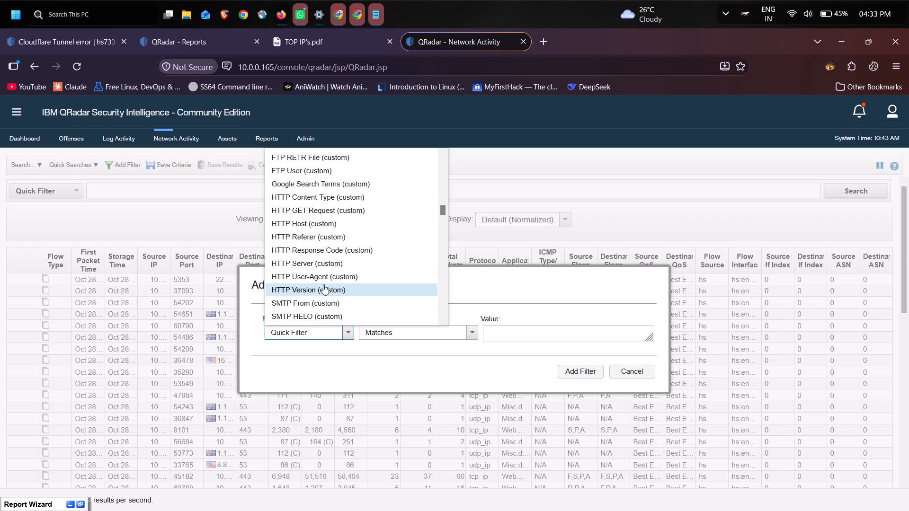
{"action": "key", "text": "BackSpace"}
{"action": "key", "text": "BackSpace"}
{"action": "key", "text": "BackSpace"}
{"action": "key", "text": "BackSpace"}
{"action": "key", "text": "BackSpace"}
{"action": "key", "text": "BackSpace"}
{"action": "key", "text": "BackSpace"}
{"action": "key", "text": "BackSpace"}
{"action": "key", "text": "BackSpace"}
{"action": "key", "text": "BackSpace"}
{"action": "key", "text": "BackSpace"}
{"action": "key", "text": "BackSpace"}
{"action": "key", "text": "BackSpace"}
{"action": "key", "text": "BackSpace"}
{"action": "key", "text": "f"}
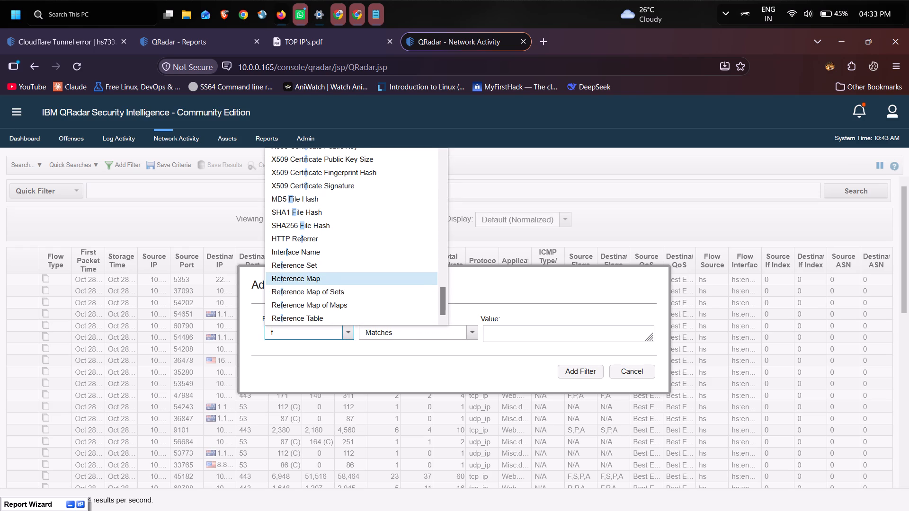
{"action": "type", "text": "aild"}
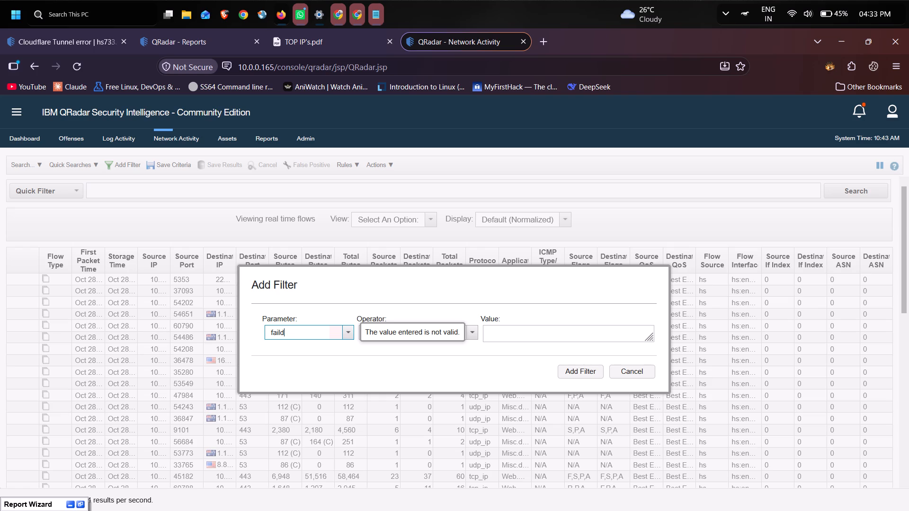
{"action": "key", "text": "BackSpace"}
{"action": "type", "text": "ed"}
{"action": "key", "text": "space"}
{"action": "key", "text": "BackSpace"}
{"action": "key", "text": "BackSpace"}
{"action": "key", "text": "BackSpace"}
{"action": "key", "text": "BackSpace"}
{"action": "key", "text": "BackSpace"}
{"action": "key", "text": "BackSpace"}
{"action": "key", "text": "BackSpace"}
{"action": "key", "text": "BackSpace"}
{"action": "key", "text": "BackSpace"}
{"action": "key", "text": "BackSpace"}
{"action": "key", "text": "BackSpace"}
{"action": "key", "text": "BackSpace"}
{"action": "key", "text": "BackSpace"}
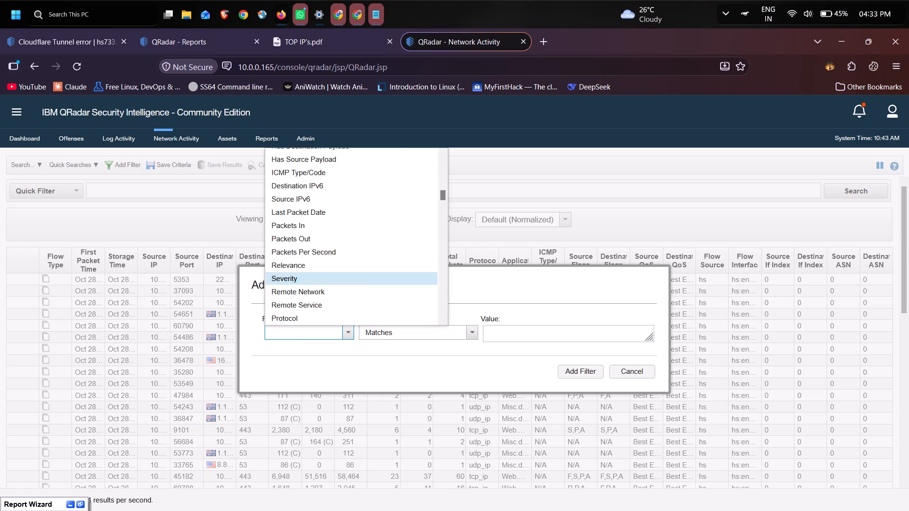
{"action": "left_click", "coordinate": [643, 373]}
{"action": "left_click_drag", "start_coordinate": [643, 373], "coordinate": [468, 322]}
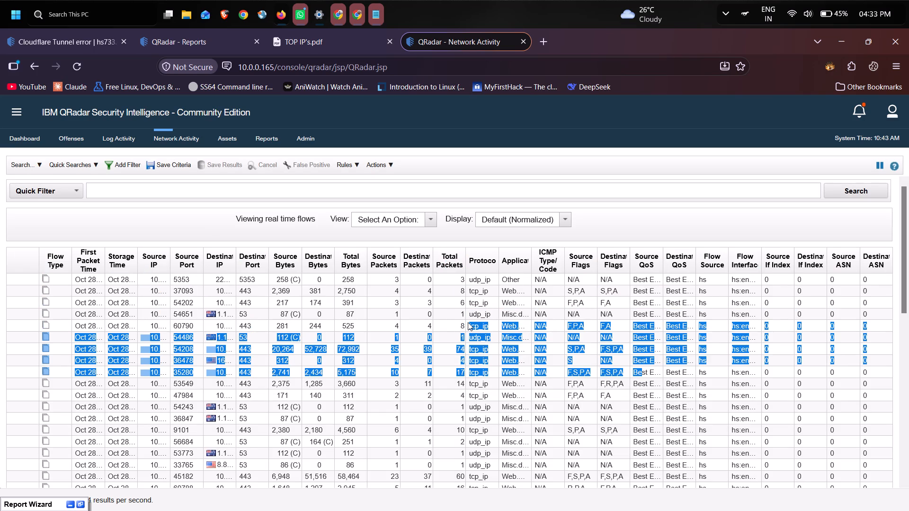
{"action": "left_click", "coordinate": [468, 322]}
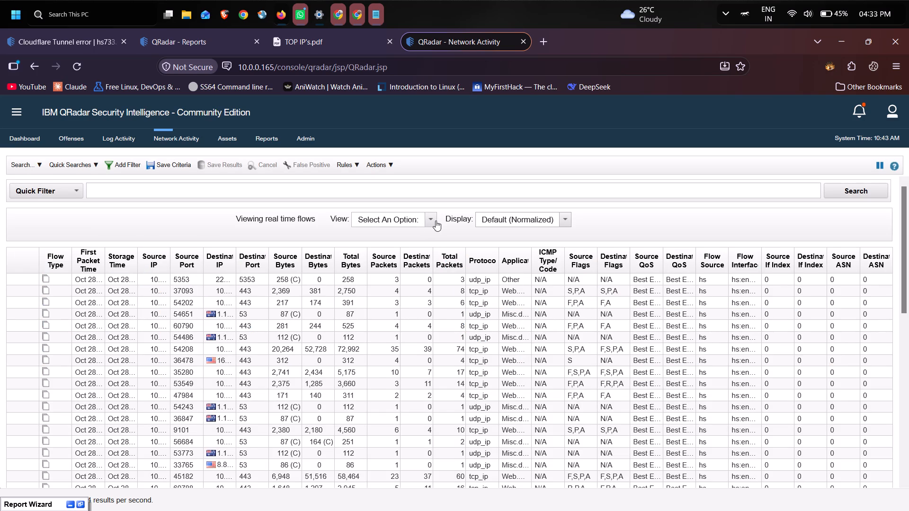
Set the time range of the viewed network flows to Last 24 Hours.
{"action": "left_click", "coordinate": [436, 220]}
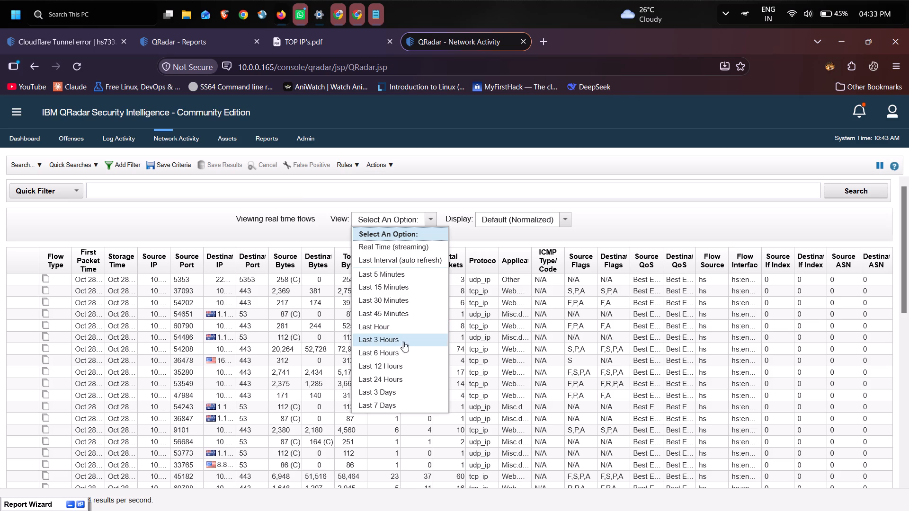
{"action": "left_click", "coordinate": [401, 380]}
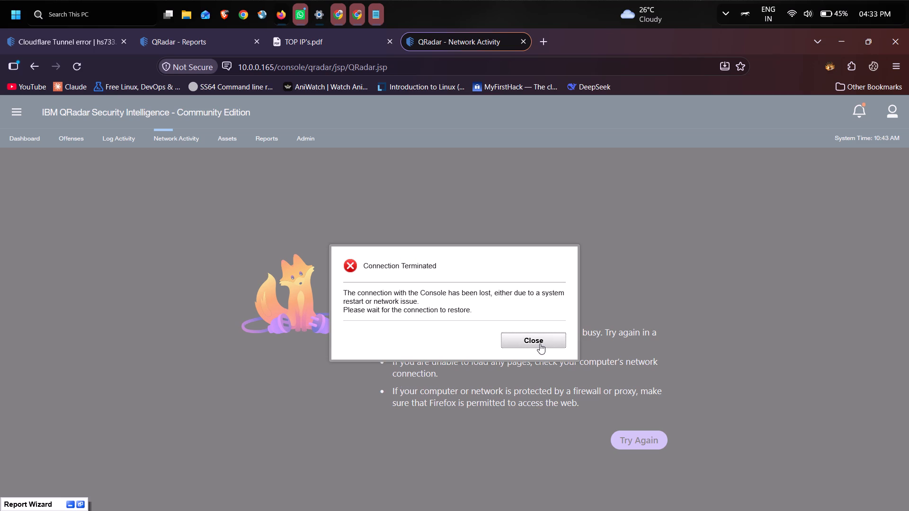
Dismiss the connection message and retry loading the Network Activity content from 10.0.0.165.
{"action": "left_click", "coordinate": [540, 344]}
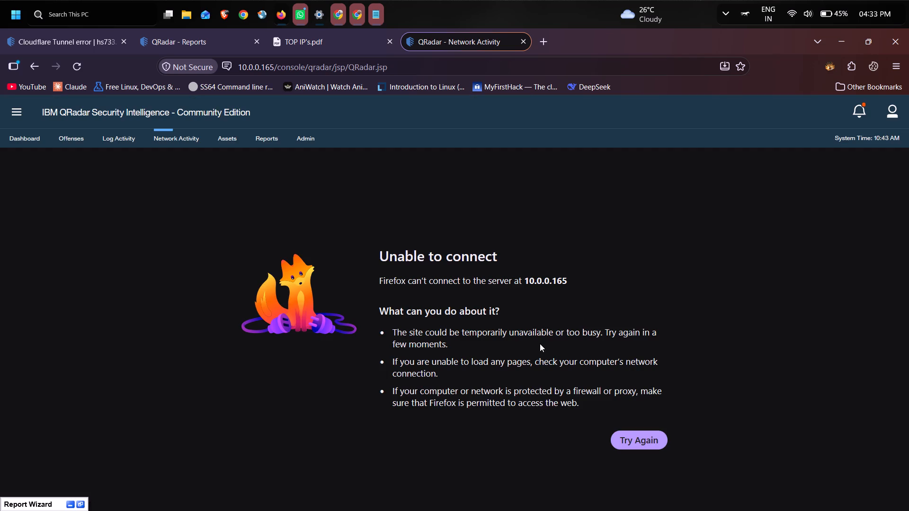
{"action": "double_click", "coordinate": [655, 447]}
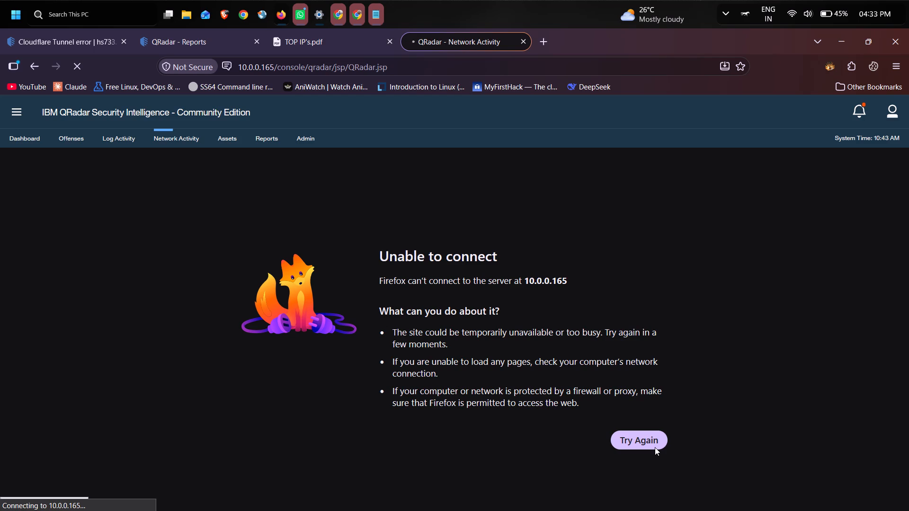
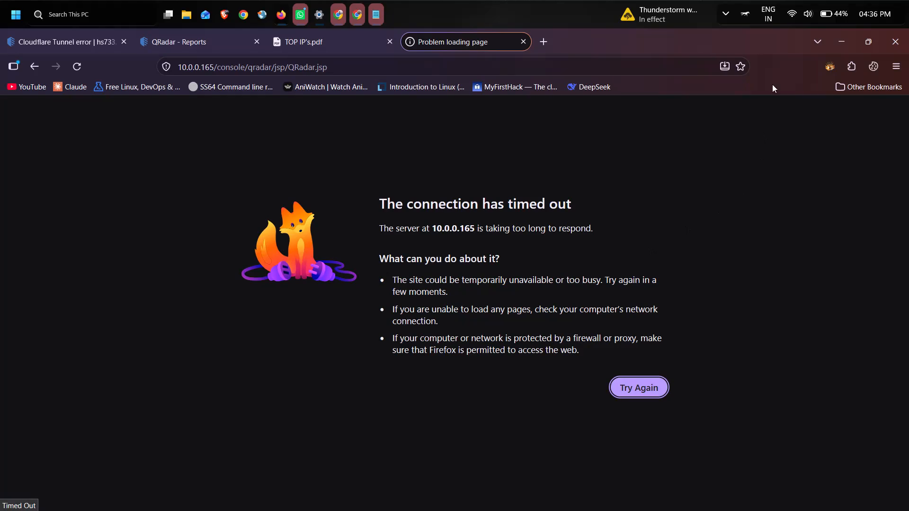
Open the list of available Wi-Fi networks and look through the networks in range.
{"action": "left_click", "coordinate": [805, 15]}
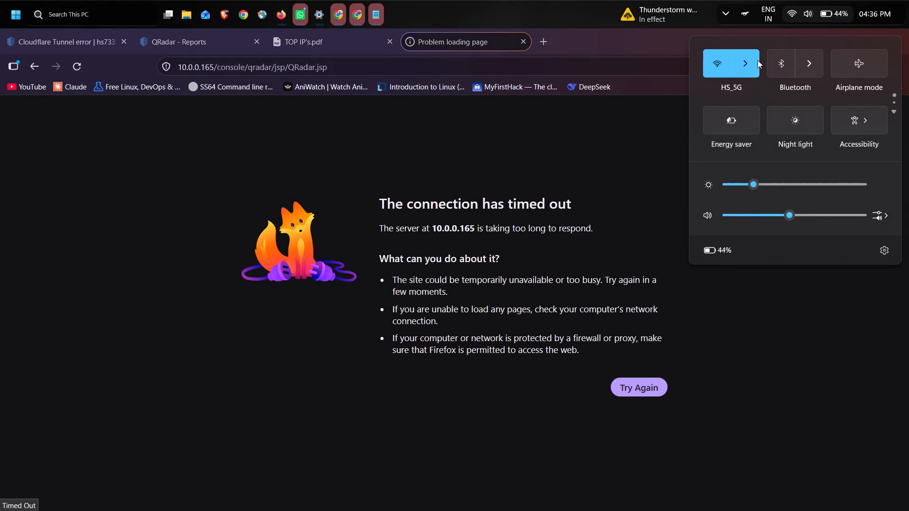
{"action": "left_click", "coordinate": [751, 65]}
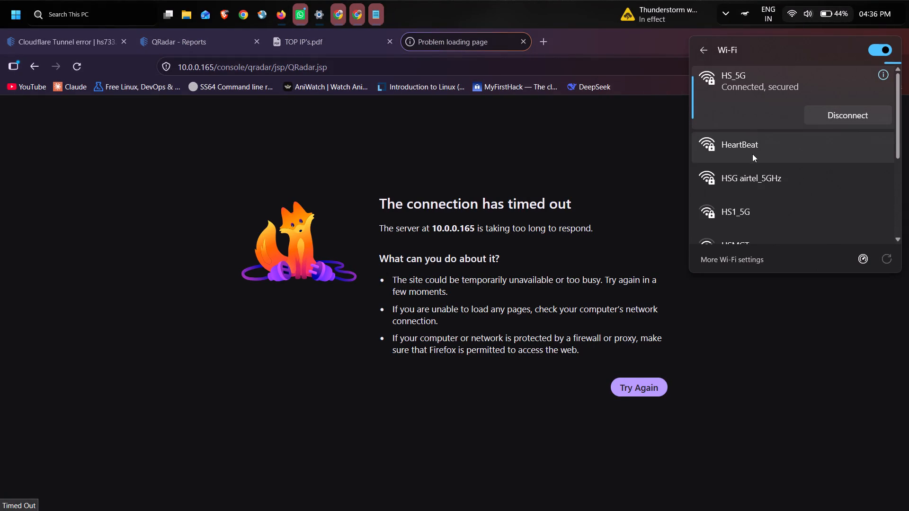
{"action": "scroll", "coordinate": [750, 167], "scroll_direction": "down", "scroll_amount": 2}
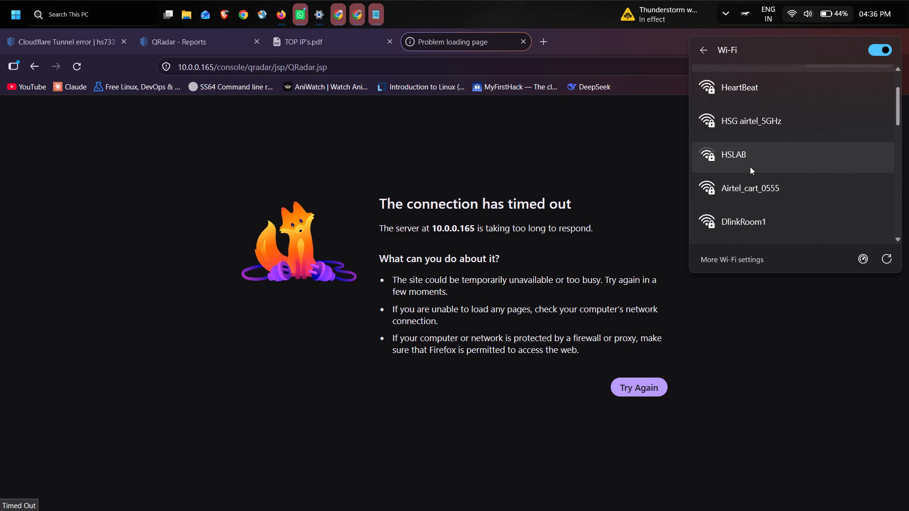
{"action": "scroll", "coordinate": [750, 167], "scroll_direction": "down", "scroll_amount": 1}
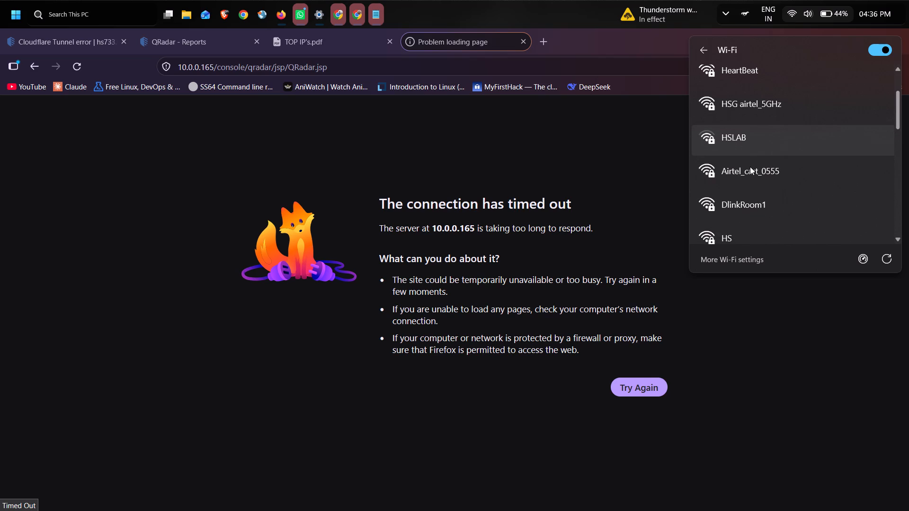
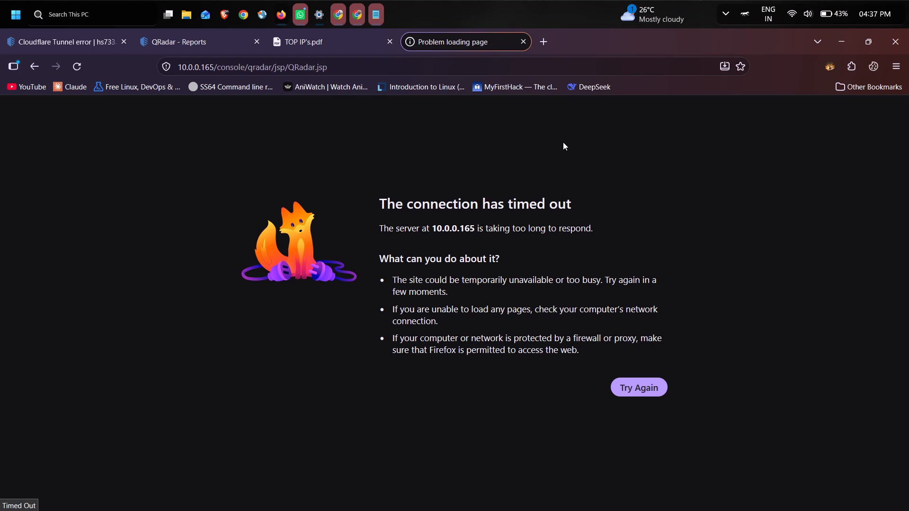
Reload the QRadar console page at 10.0.0.165 to retry the connection.
{"action": "left_click", "coordinate": [80, 70]}
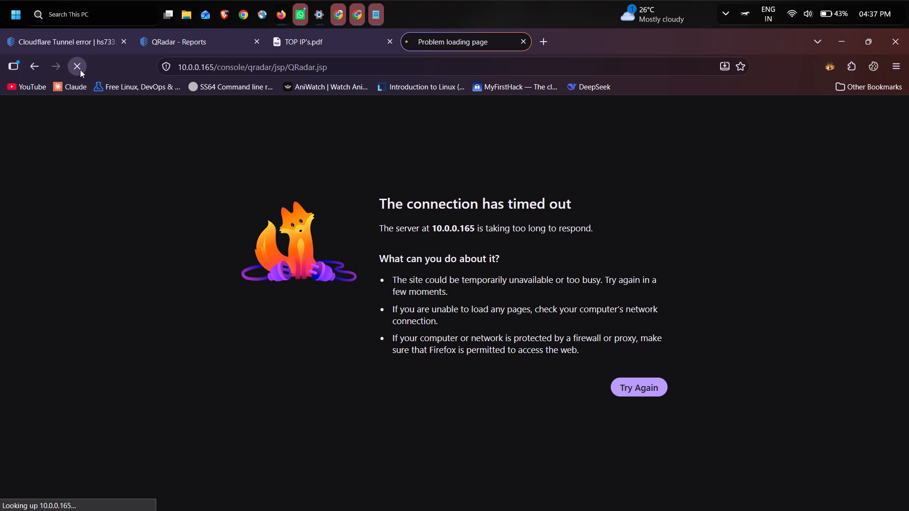
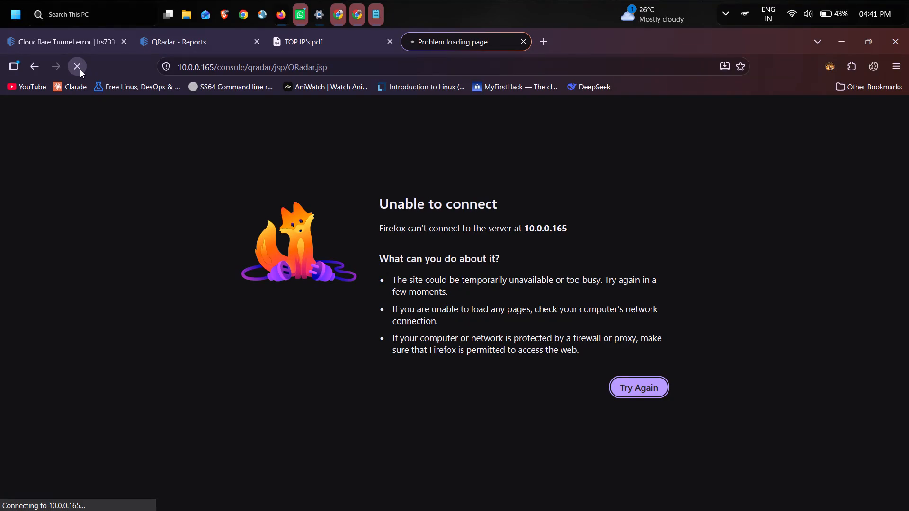
Close the 10.0.0.165 error page and dismiss the connection message on the QRadar Reports page.
{"action": "key", "text": "Return"}
{"action": "left_click", "coordinate": [526, 45]}
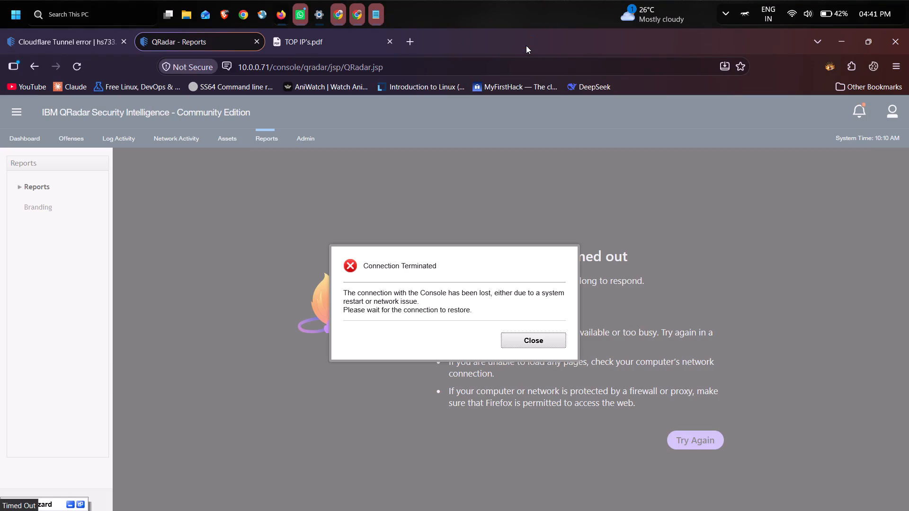
{"action": "left_click", "coordinate": [548, 340]}
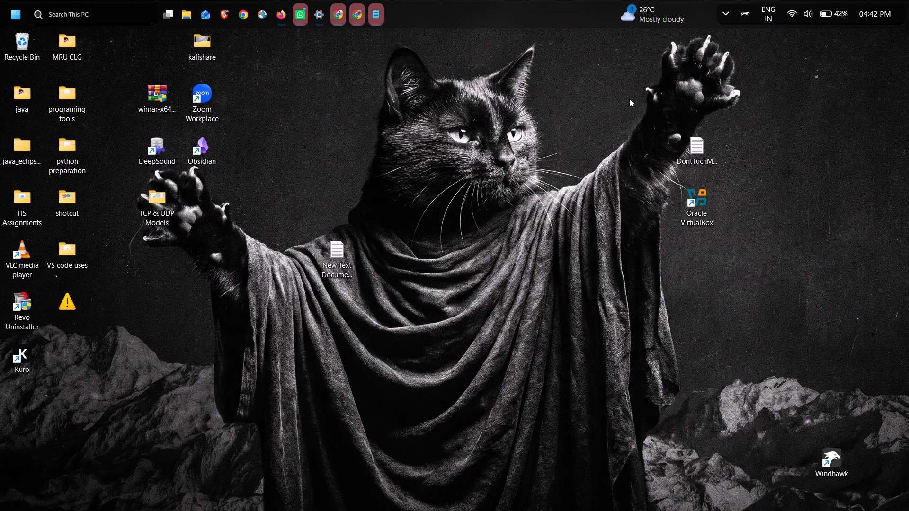
Open Oracle VirtualBox and start the virtual machine named vm.
{"action": "double_click", "coordinate": [687, 201]}
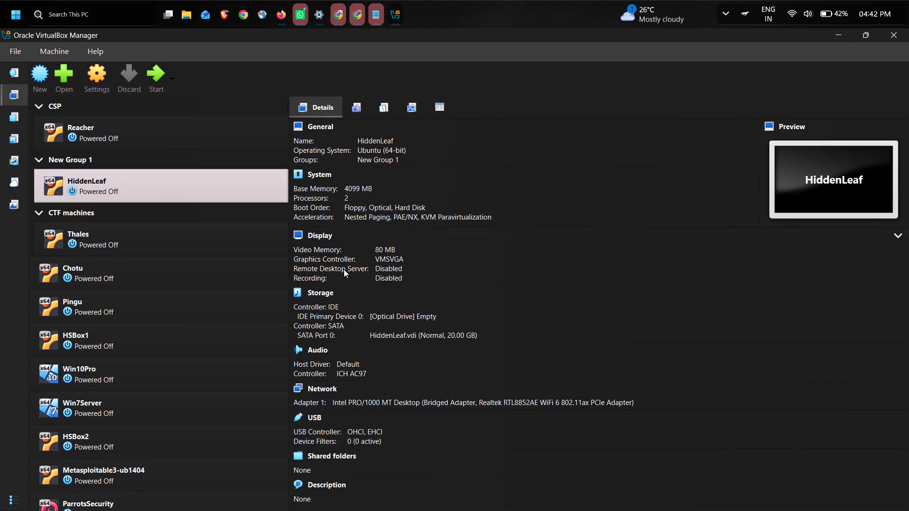
{"action": "scroll", "coordinate": [70, 361], "scroll_direction": "down", "scroll_amount": 16}
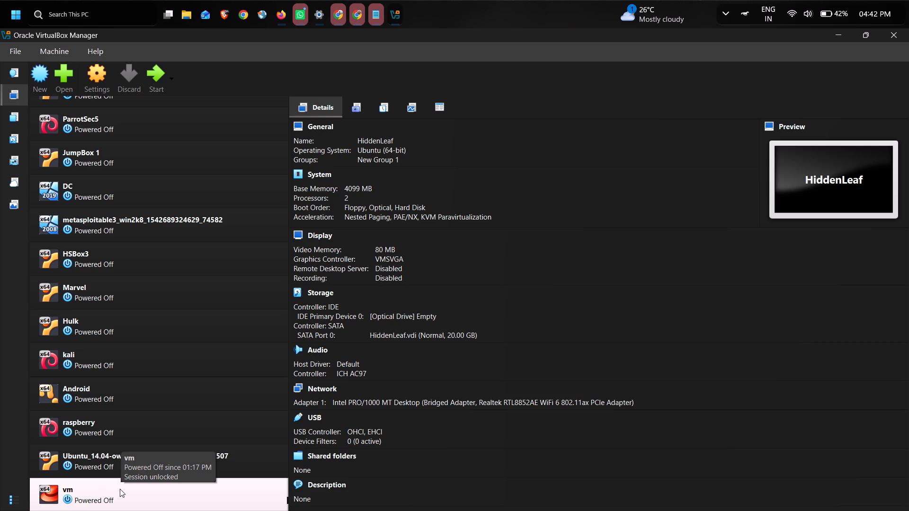
{"action": "double_click", "coordinate": [120, 489]}
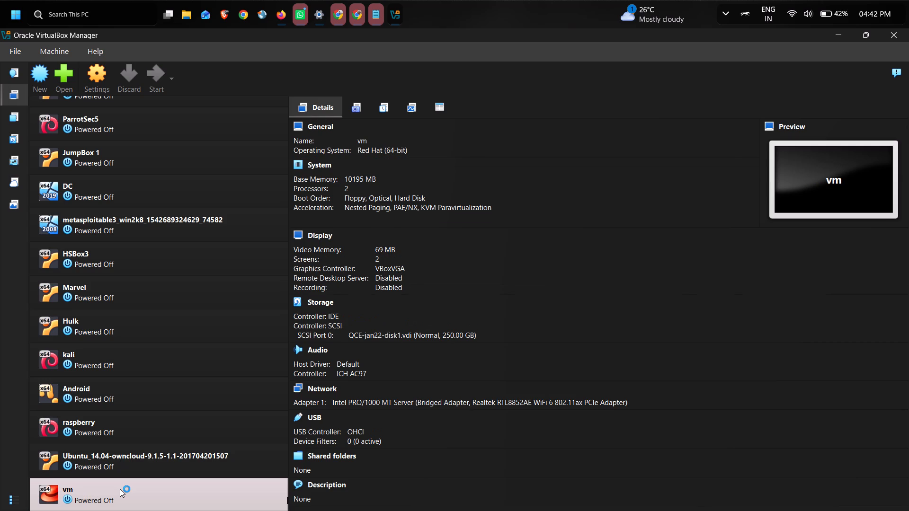
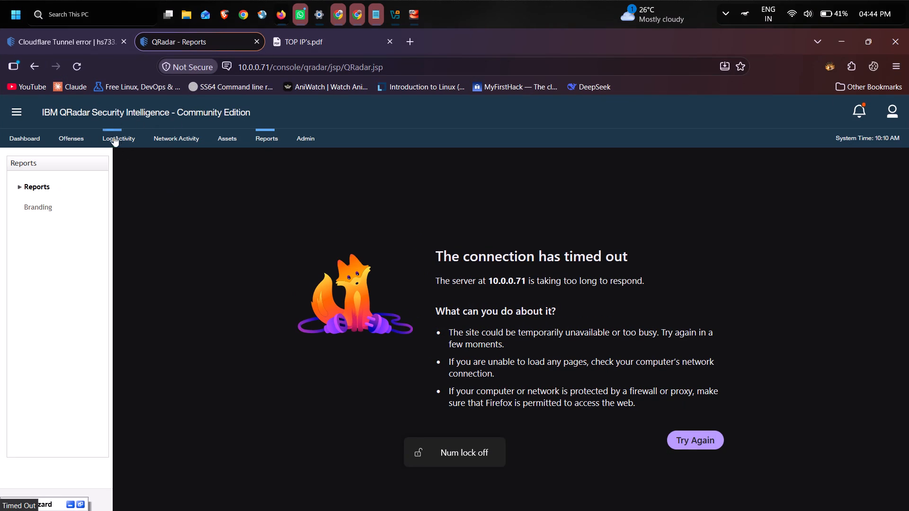
Reload the QRadar console page at 10.0.0.71 and retry the timed-out connection.
{"action": "left_click", "coordinate": [71, 69]}
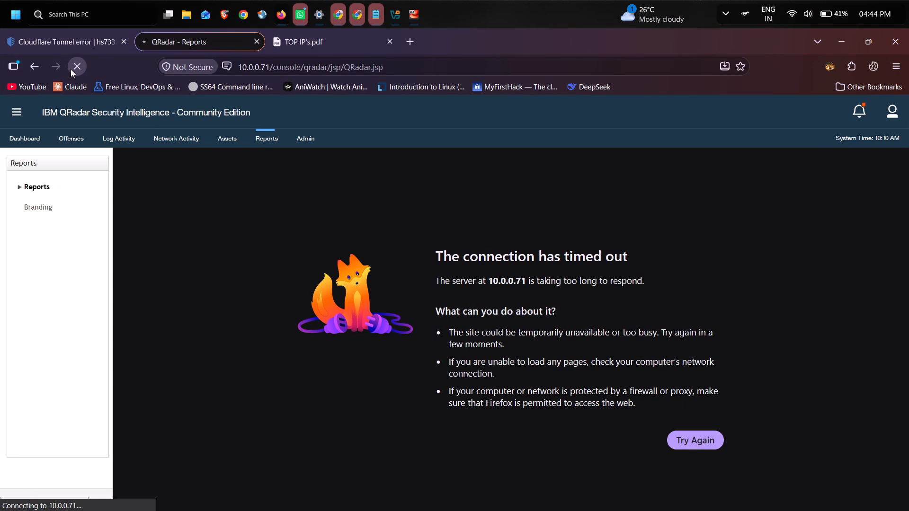
{"action": "left_click", "coordinate": [704, 445]}
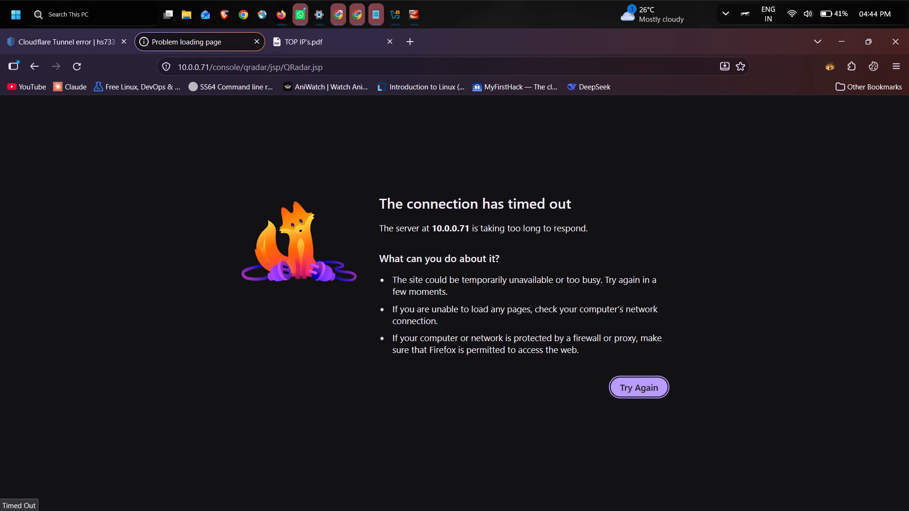
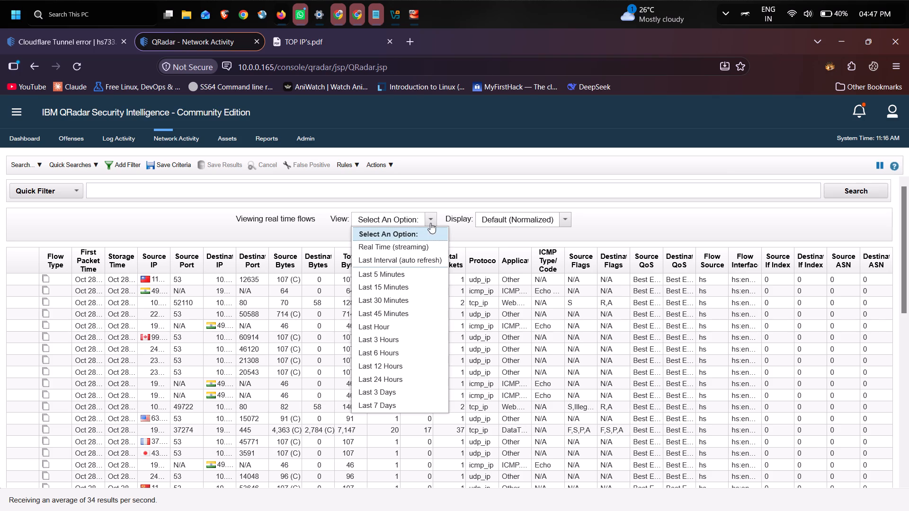
{"action": "left_click", "coordinate": [396, 385]}
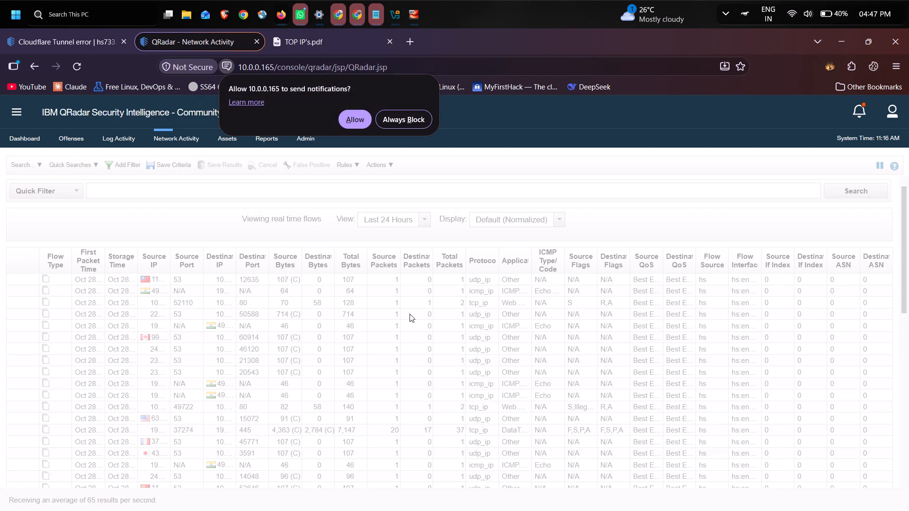
{"action": "left_click", "coordinate": [362, 121]}
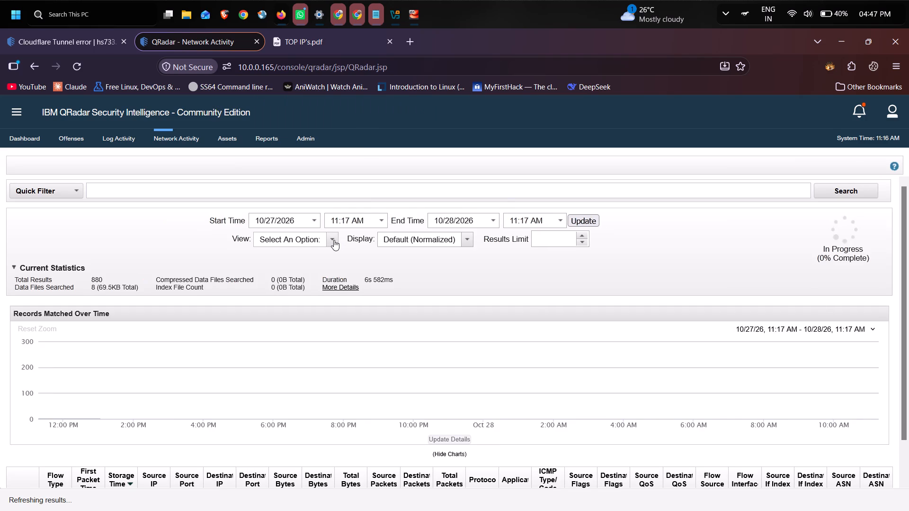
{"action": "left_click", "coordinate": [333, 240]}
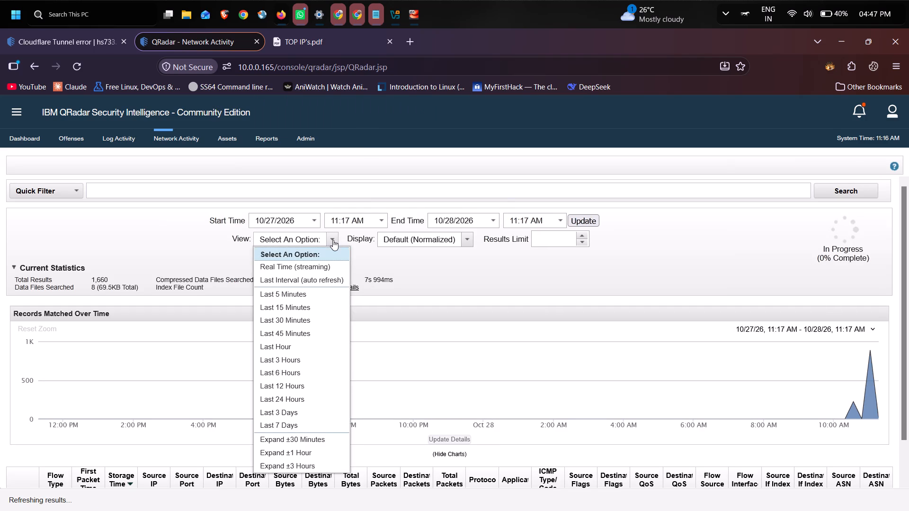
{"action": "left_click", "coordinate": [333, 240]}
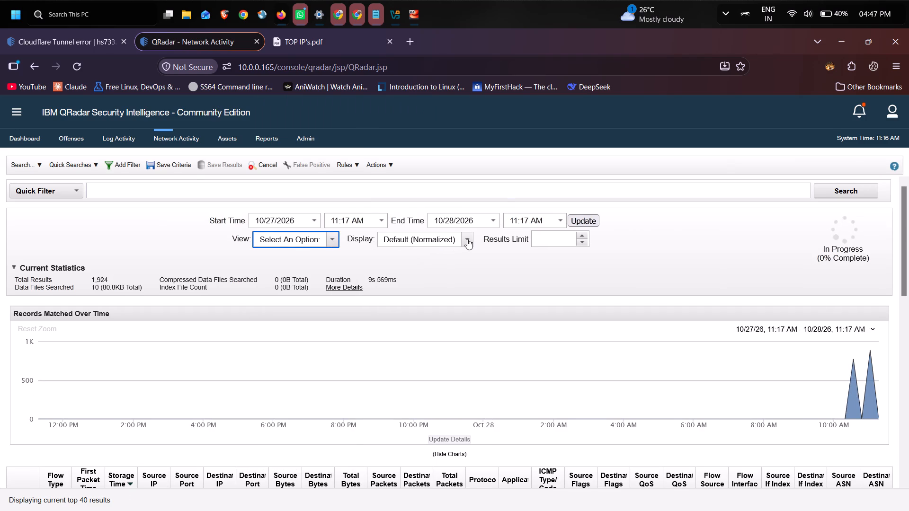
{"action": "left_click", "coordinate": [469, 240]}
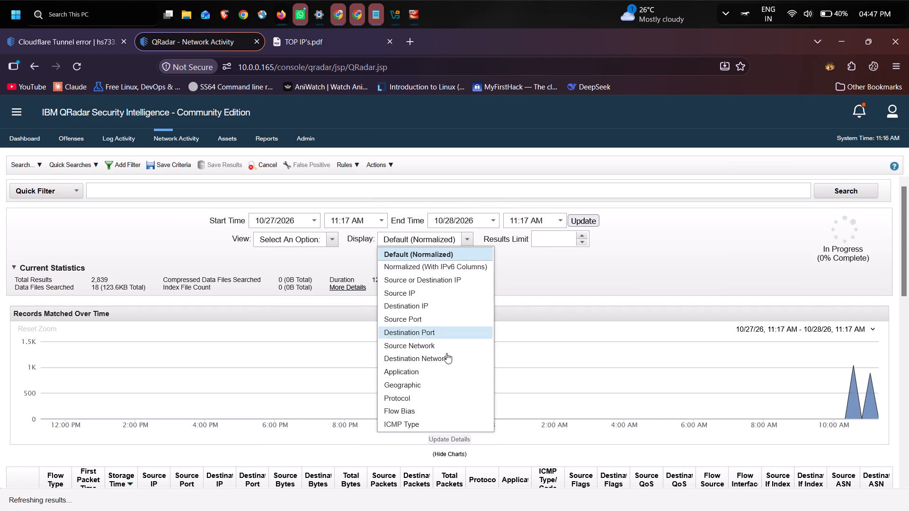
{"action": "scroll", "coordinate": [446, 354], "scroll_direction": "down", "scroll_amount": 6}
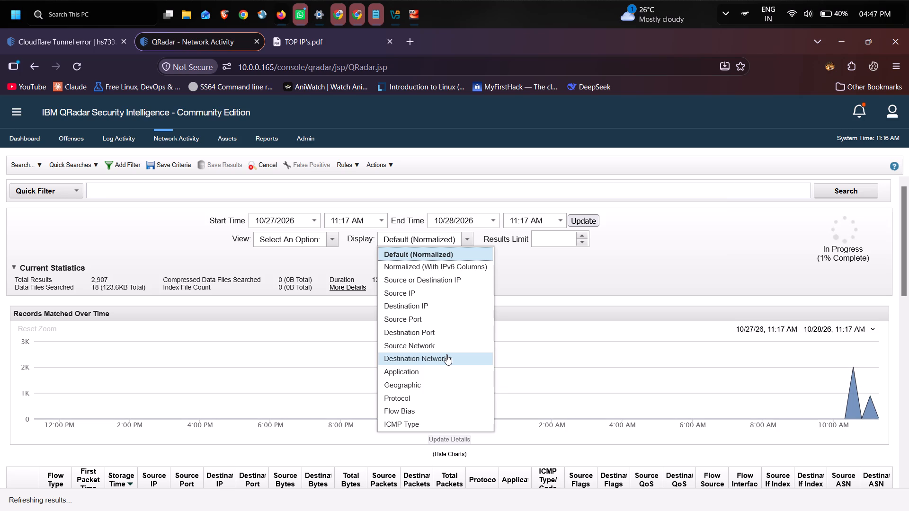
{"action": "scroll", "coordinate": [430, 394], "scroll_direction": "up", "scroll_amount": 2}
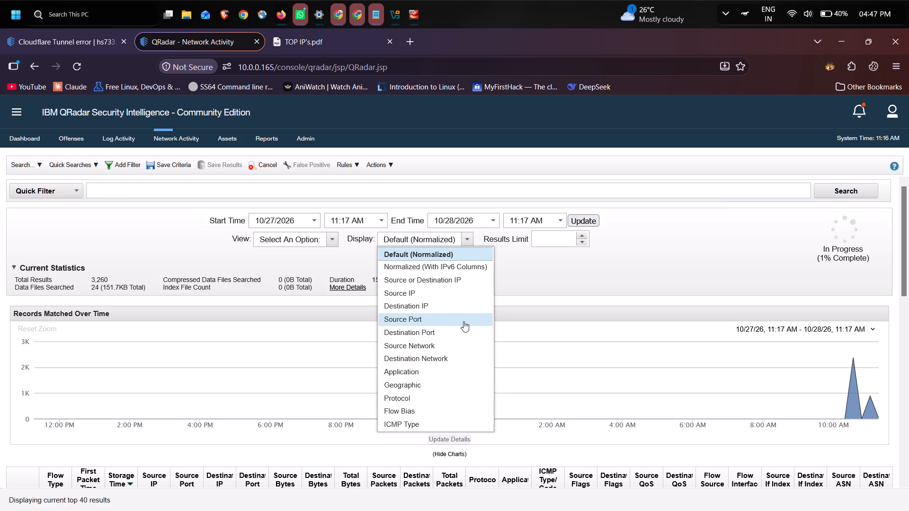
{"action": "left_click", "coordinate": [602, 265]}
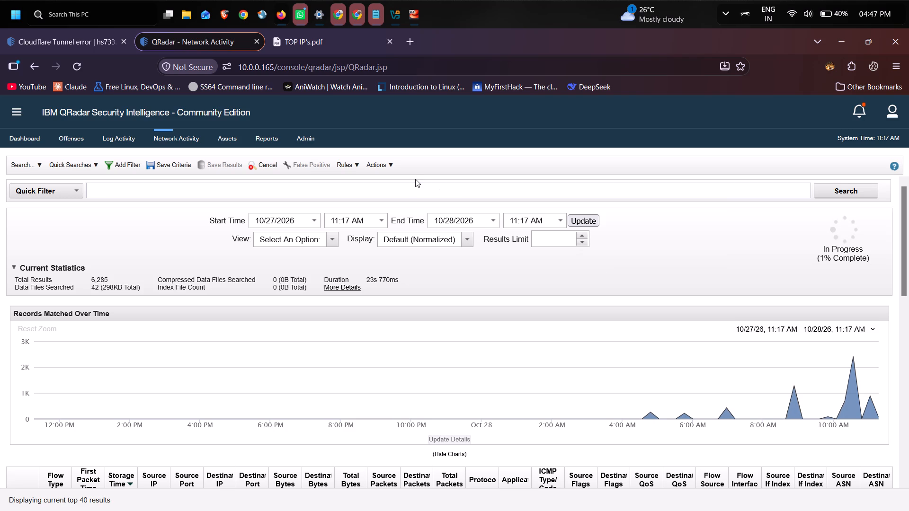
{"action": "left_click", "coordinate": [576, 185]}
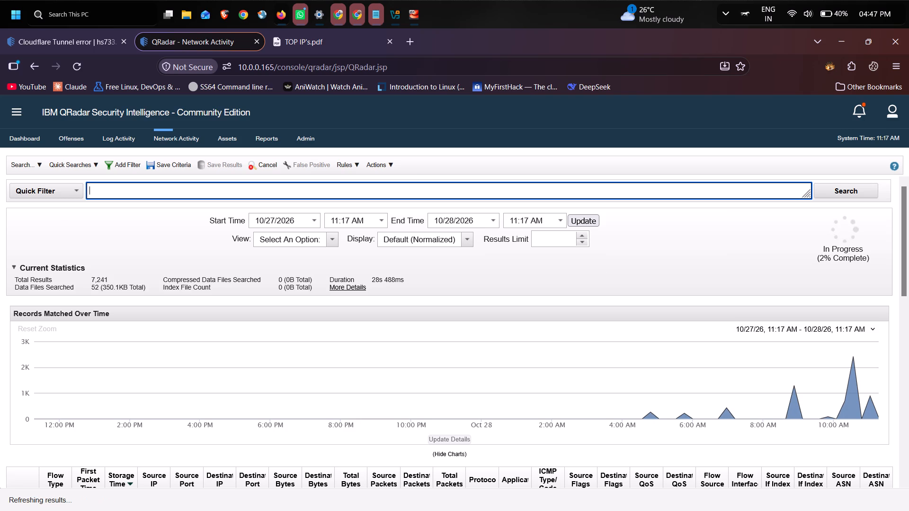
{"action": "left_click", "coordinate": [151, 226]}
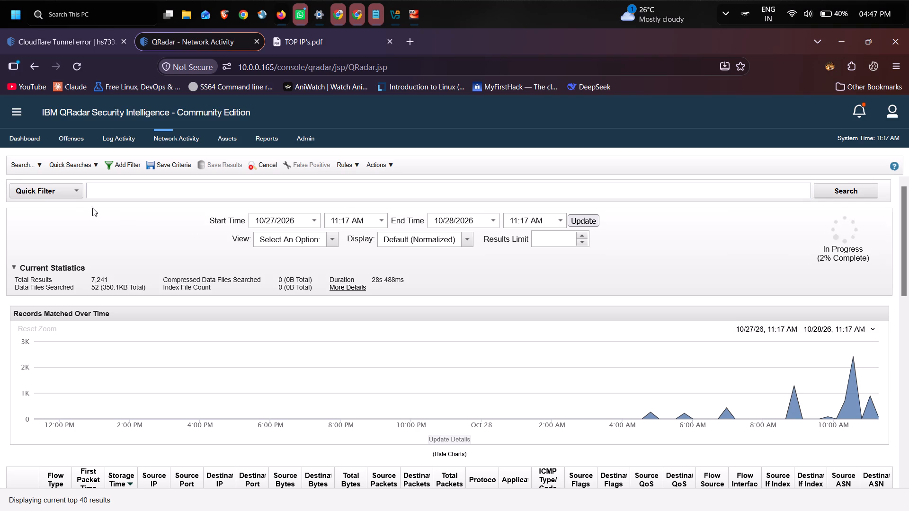
Switch the network activity search mode to Advanced Search and begin the query with "select".
{"action": "left_click", "coordinate": [65, 191]}
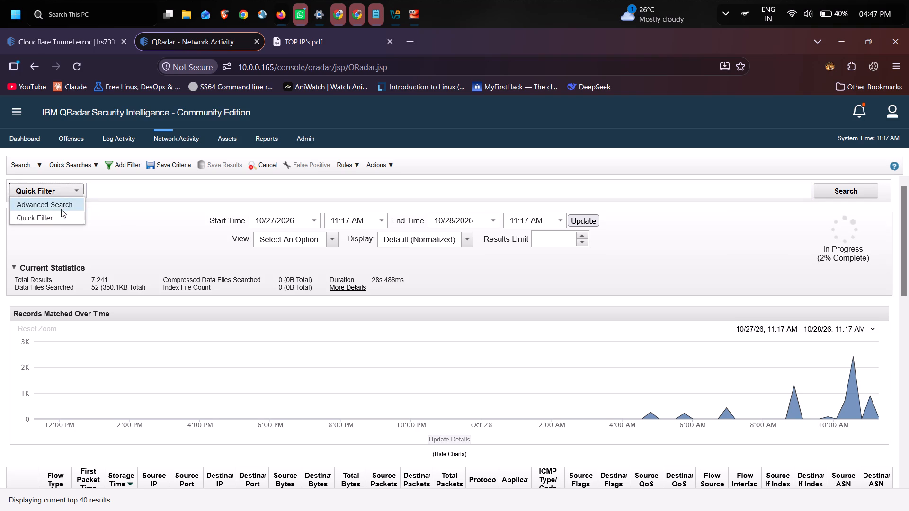
{"action": "left_click", "coordinate": [62, 205]}
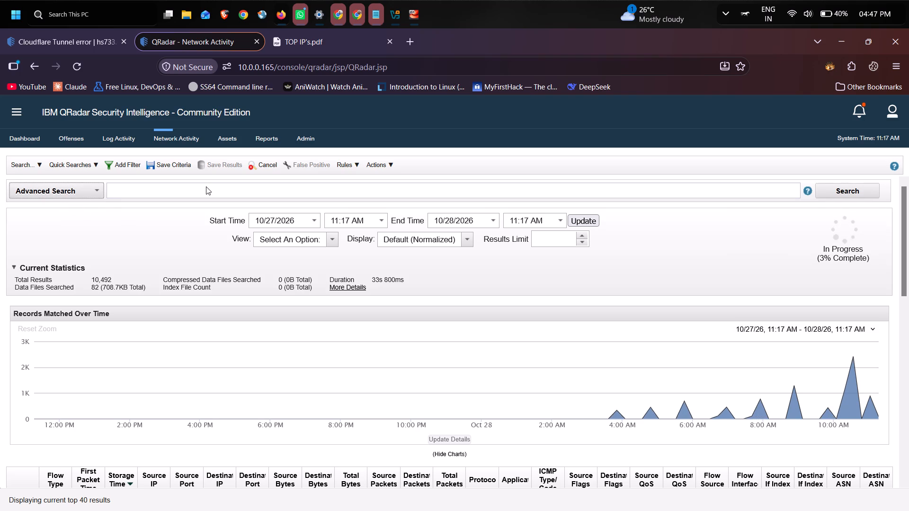
{"action": "left_click", "coordinate": [209, 185]}
{"action": "left_click", "coordinate": [209, 189]}
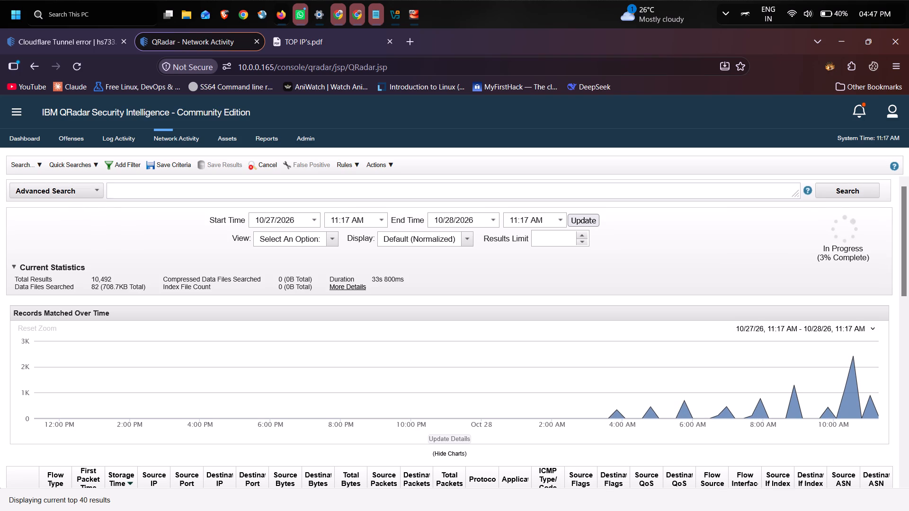
{"action": "type", "text": "select"}
{"action": "key", "text": "space"}
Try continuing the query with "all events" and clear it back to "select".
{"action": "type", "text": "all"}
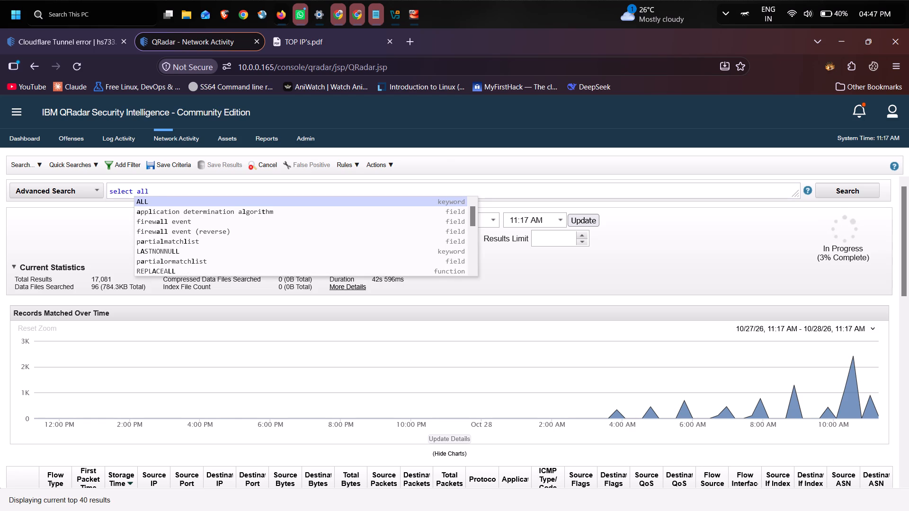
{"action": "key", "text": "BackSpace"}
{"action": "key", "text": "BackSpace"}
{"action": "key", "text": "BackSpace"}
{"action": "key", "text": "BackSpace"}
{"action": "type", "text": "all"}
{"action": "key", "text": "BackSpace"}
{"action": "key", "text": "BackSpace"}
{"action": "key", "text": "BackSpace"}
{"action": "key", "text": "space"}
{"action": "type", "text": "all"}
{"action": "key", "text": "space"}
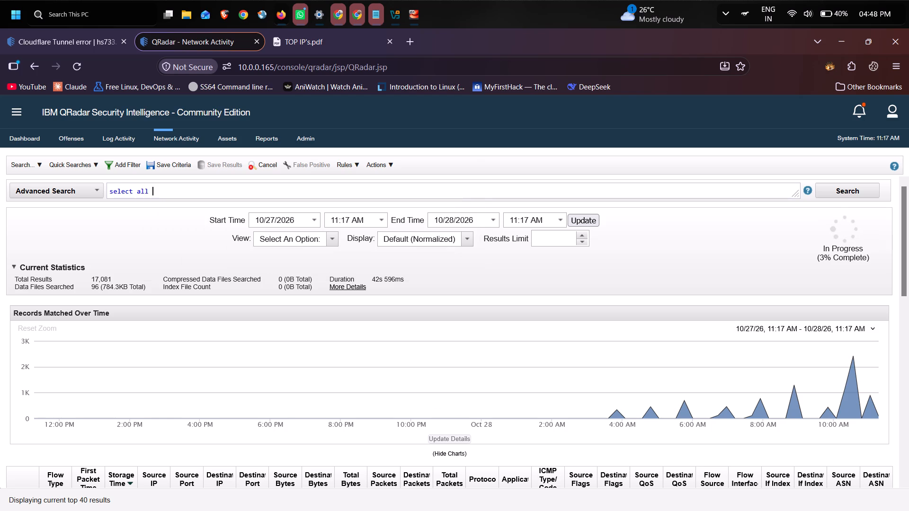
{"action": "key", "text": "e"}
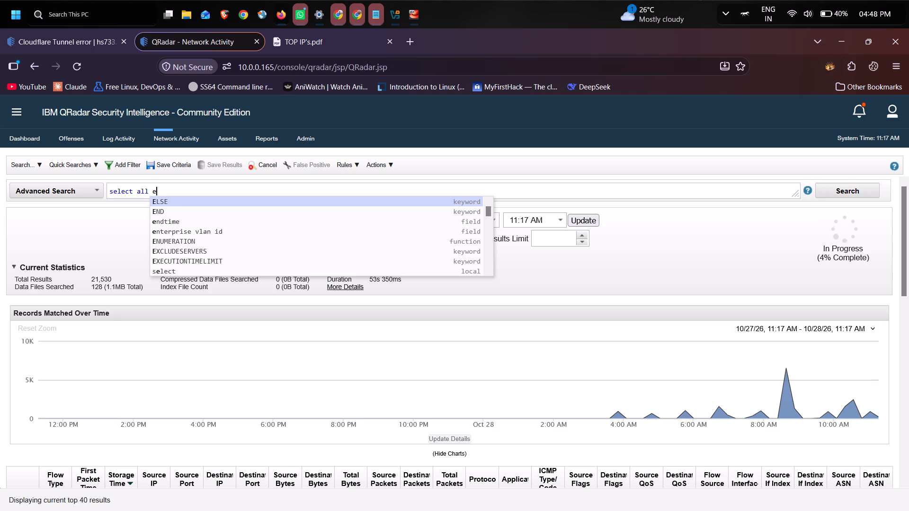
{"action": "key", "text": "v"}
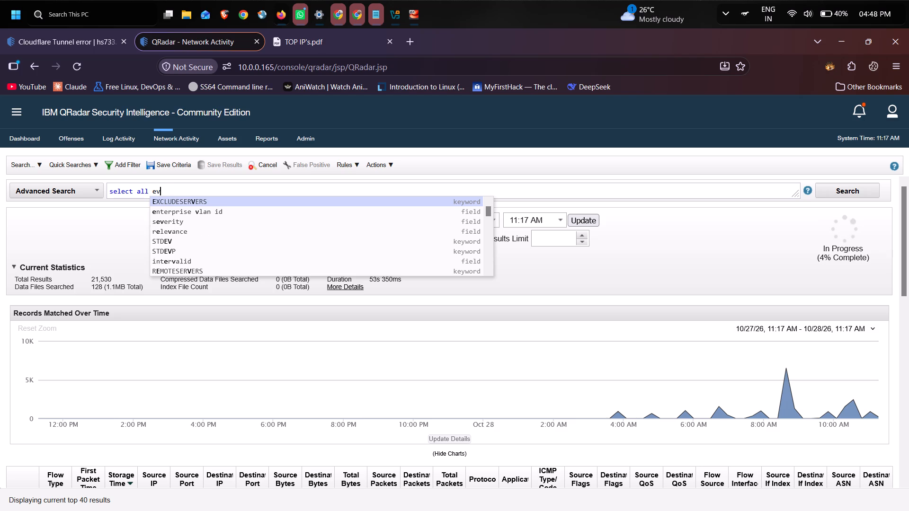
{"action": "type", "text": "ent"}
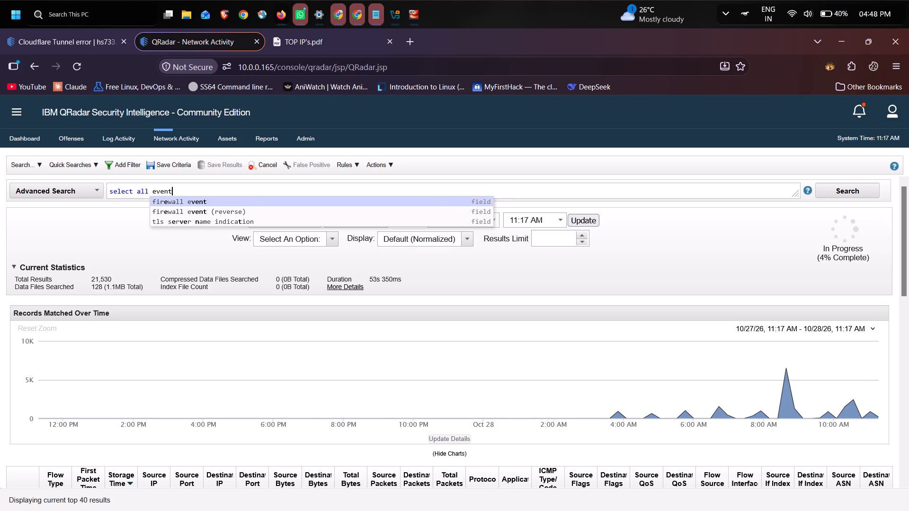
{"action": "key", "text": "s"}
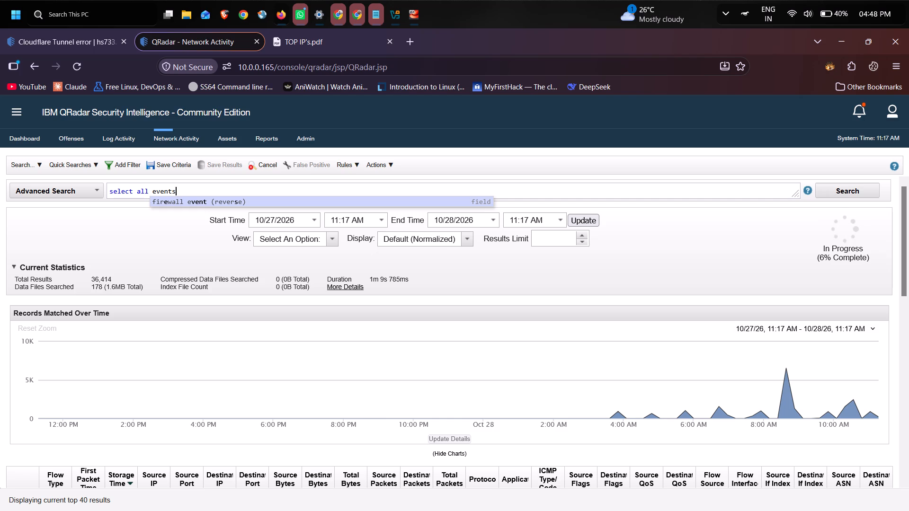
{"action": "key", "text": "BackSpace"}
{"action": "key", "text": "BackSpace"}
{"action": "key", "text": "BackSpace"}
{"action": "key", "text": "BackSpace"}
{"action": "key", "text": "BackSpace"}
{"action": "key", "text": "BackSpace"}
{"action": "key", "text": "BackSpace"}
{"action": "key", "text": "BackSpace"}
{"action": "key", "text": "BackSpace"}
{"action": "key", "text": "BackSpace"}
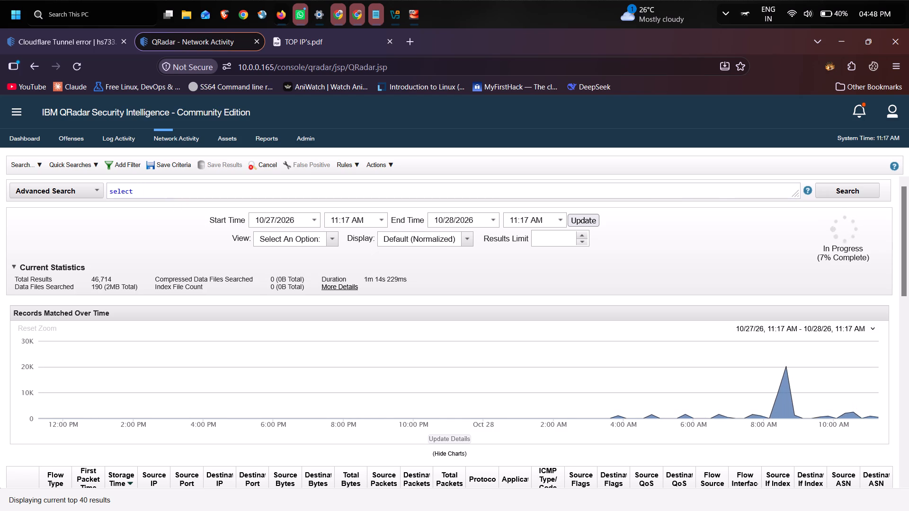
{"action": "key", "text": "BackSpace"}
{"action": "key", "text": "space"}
Extend the advanced search query to "select * from".
{"action": "key", "text": "asterisk"}
{"action": "key", "text": "space"}
{"action": "type", "text": "f"}
{"action": "type", "text": "rom"}
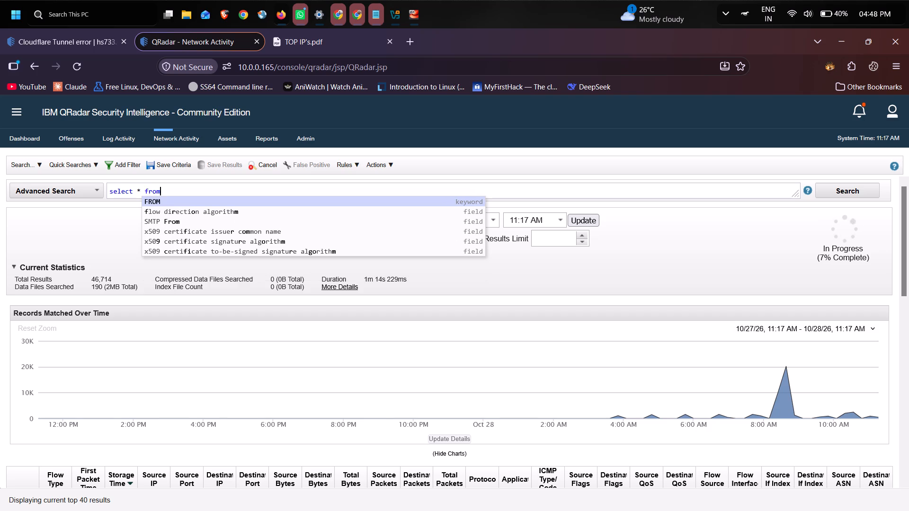
{"action": "key", "text": "space"}
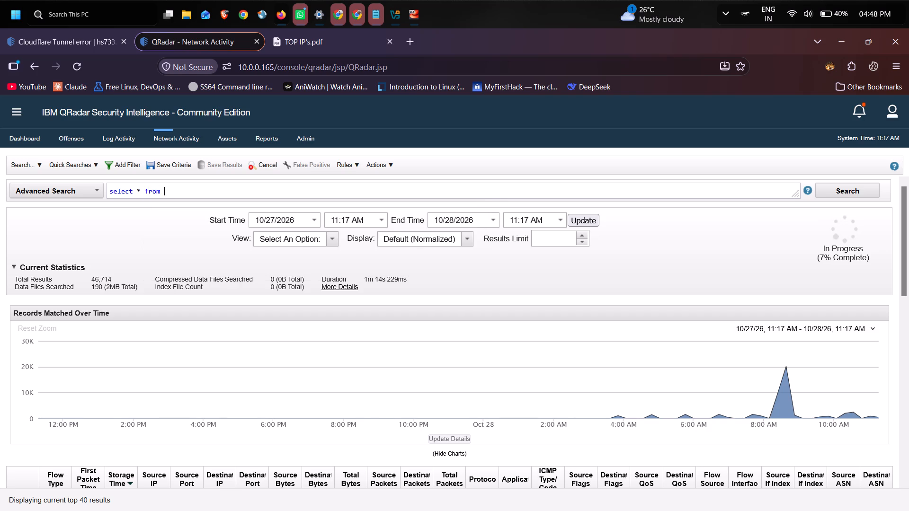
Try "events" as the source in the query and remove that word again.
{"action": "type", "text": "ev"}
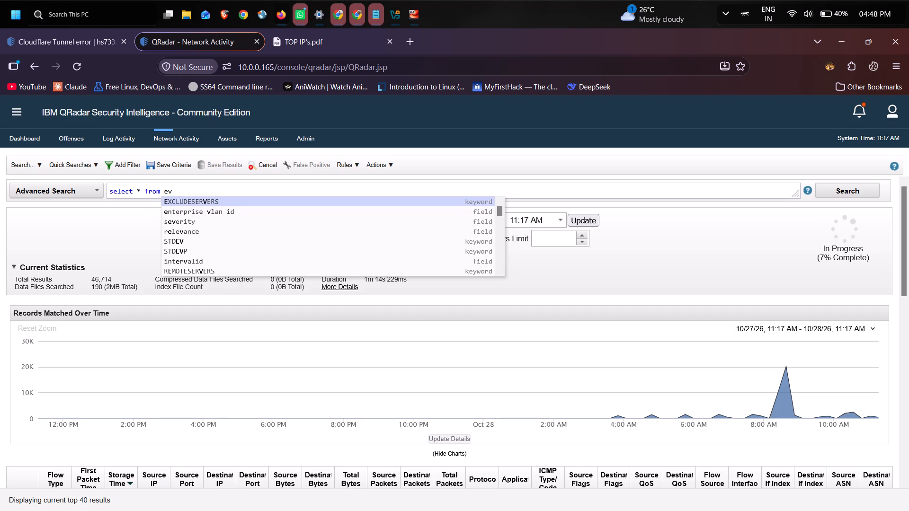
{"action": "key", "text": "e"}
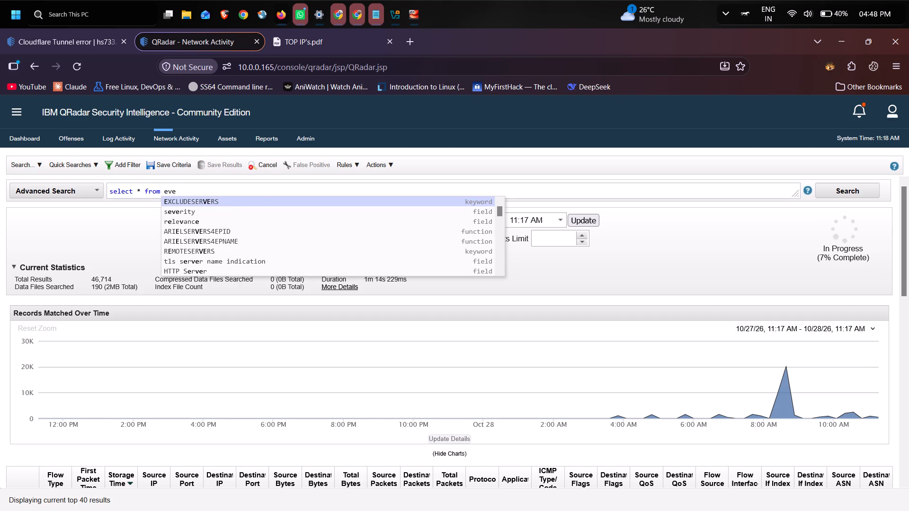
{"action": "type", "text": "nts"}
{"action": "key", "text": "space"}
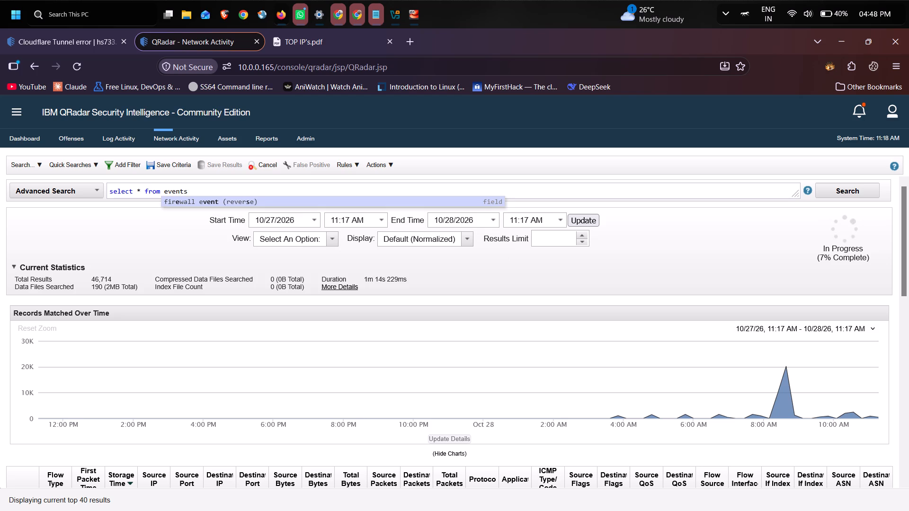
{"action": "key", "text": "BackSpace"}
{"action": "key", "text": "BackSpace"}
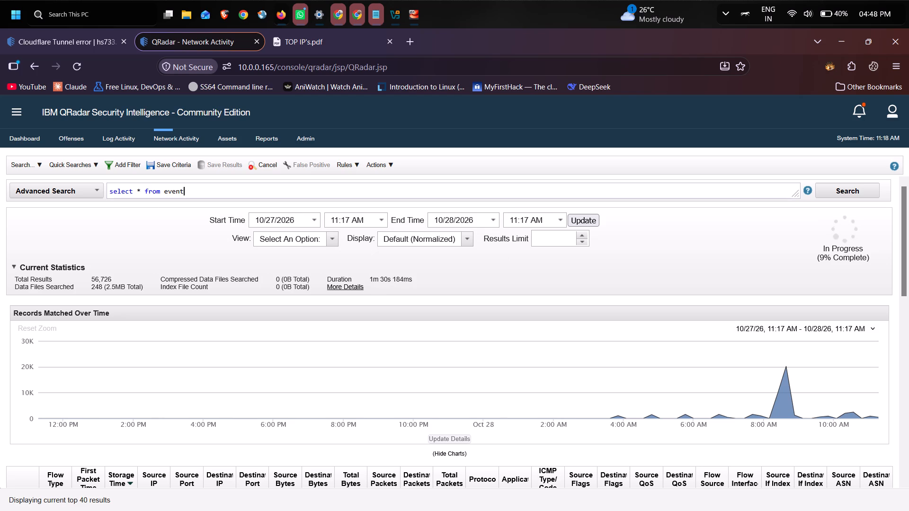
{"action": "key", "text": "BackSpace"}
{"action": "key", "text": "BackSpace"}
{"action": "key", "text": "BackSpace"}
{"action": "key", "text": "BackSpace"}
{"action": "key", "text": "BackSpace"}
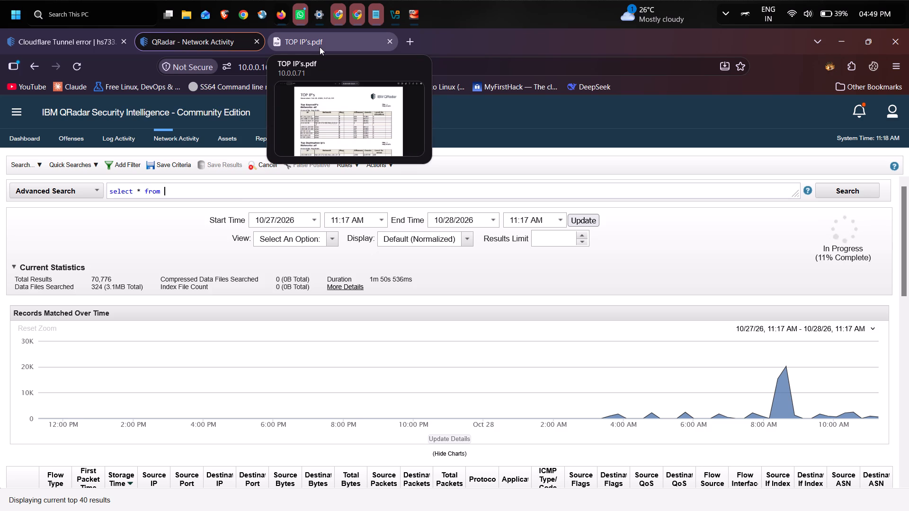
Switch to Chrome and open the Module 5 section of the SOC Class Notes document.
{"action": "left_click", "coordinate": [356, 18]}
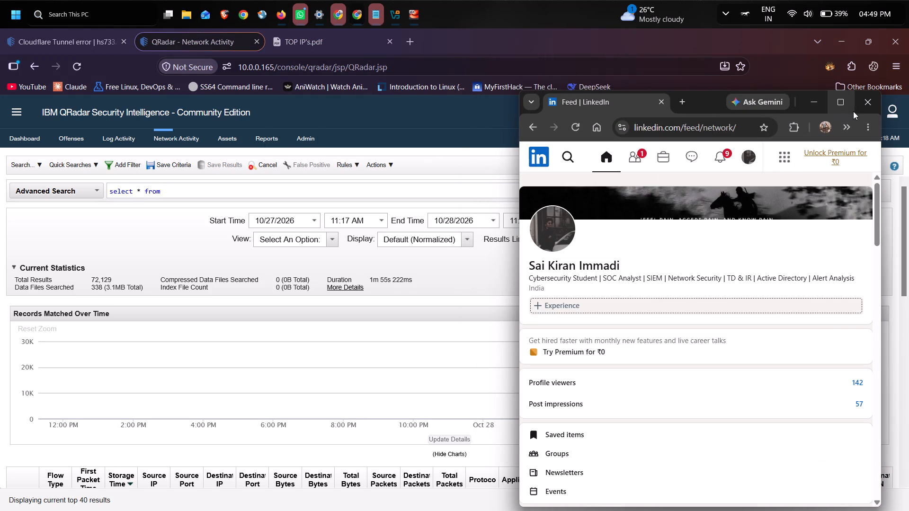
{"action": "left_click", "coordinate": [340, 12]}
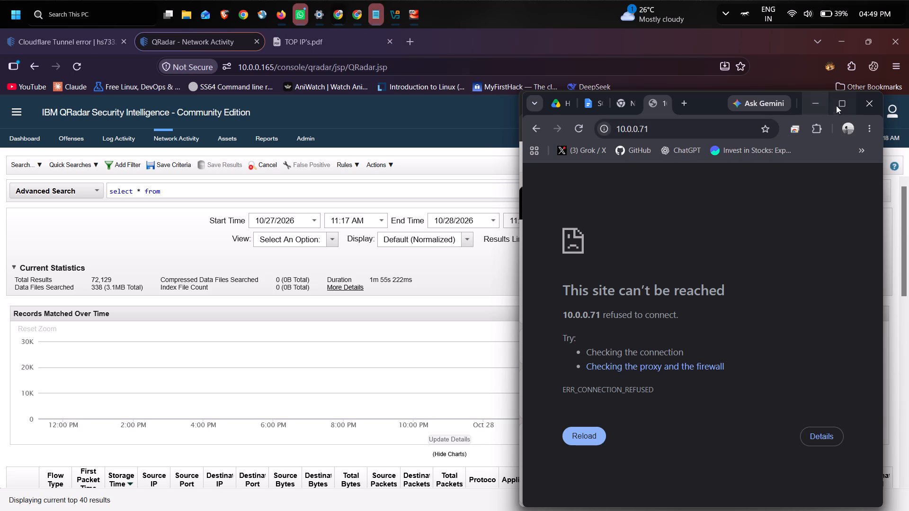
{"action": "left_click", "coordinate": [840, 109]}
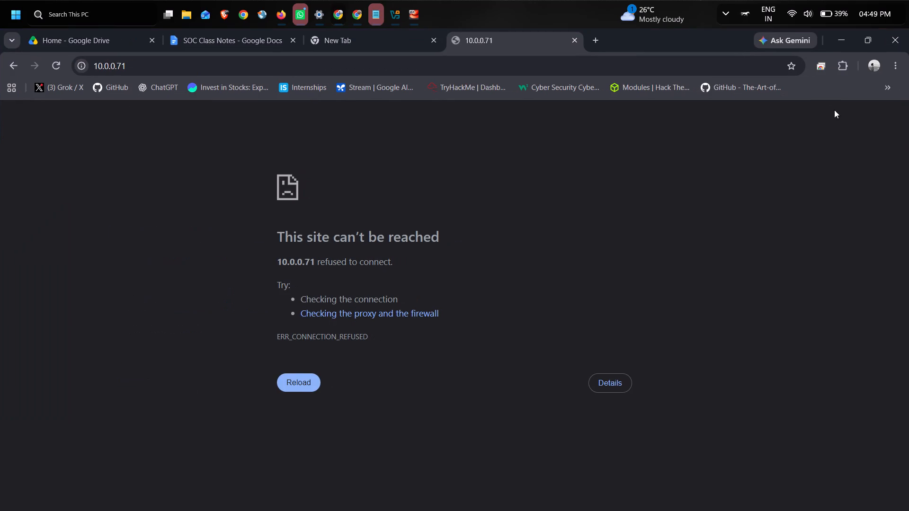
{"action": "left_click", "coordinate": [326, 40]}
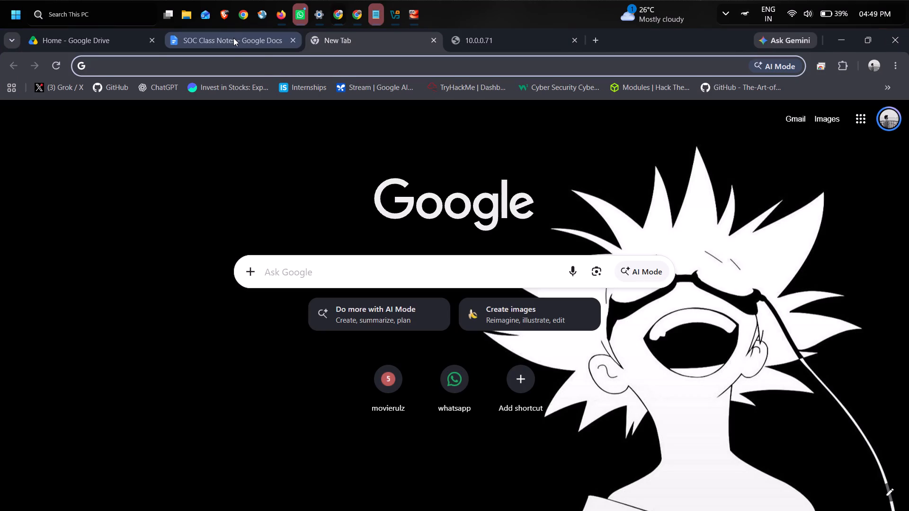
{"action": "left_click", "coordinate": [233, 38]}
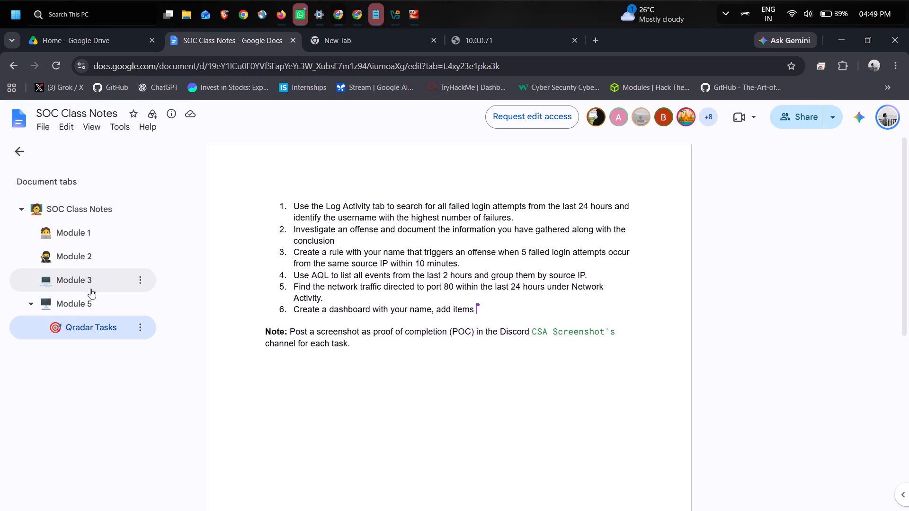
{"action": "left_click", "coordinate": [85, 298]}
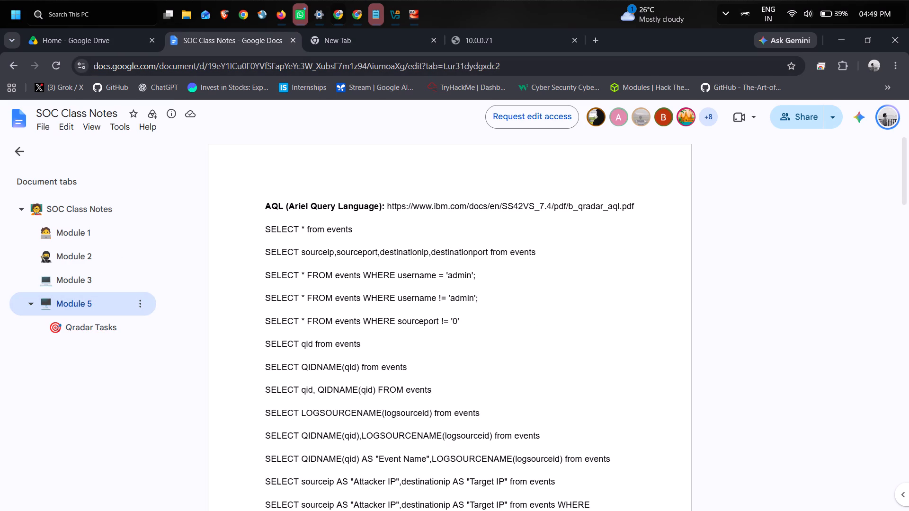
Look through the AQL example queries in the Module 5 notes for one that filters events by port.
{"action": "scroll", "coordinate": [423, 321], "scroll_direction": "down", "scroll_amount": 3}
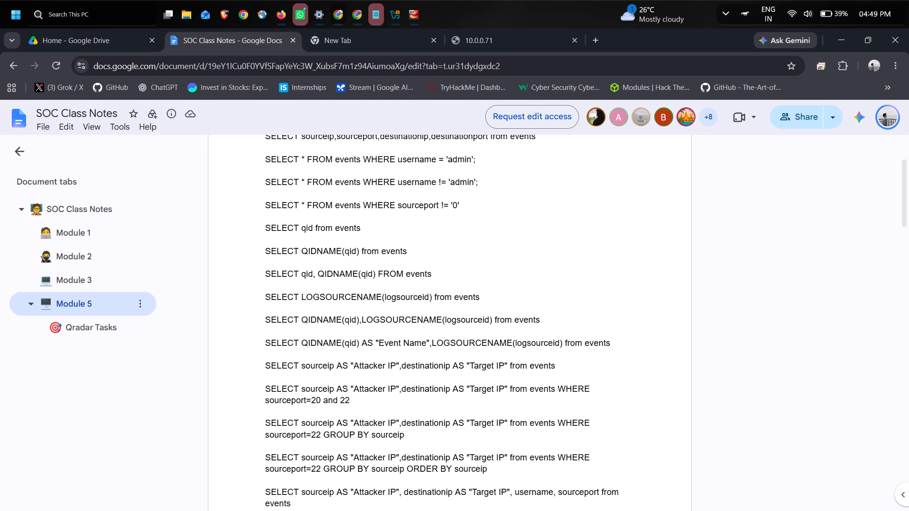
{"action": "scroll", "coordinate": [423, 321], "scroll_direction": "up", "scroll_amount": 1}
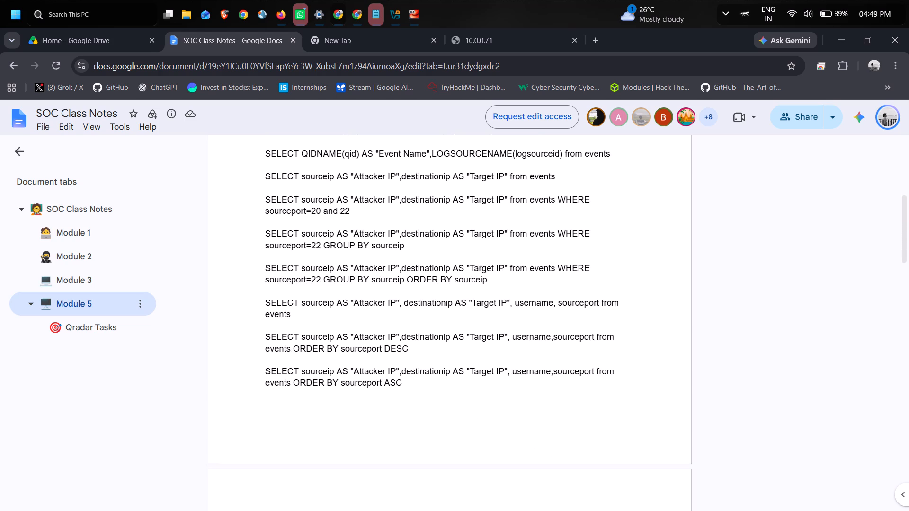
{"action": "scroll", "coordinate": [423, 321], "scroll_direction": "up", "scroll_amount": 1}
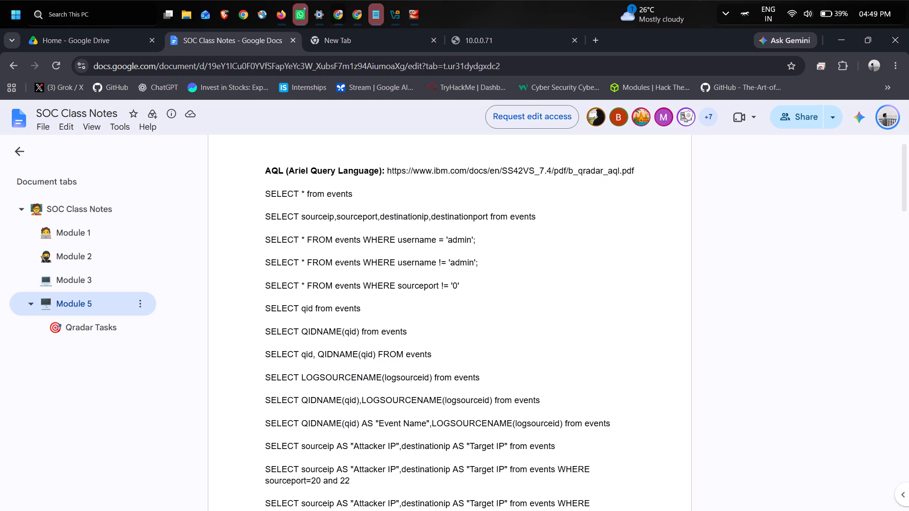
{"action": "scroll", "coordinate": [405, 409], "scroll_direction": "down", "scroll_amount": 1}
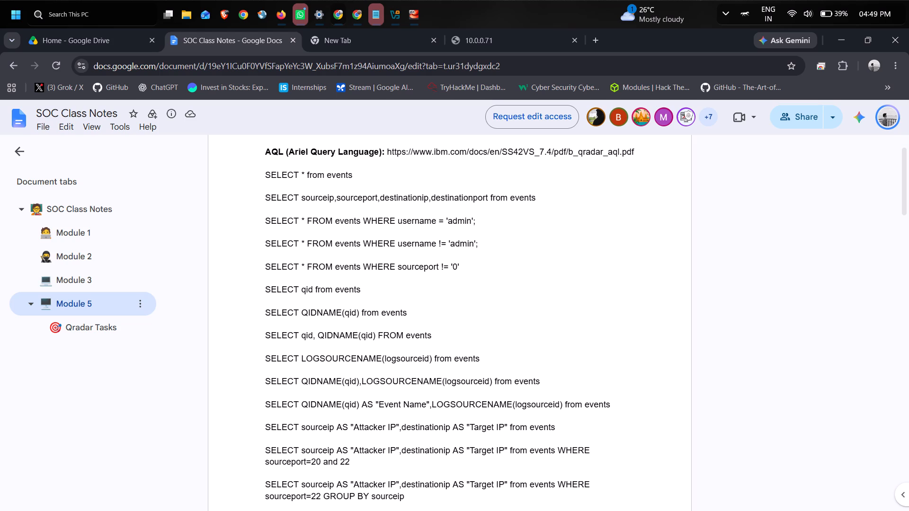
{"action": "scroll", "coordinate": [405, 409], "scroll_direction": "down", "scroll_amount": 4}
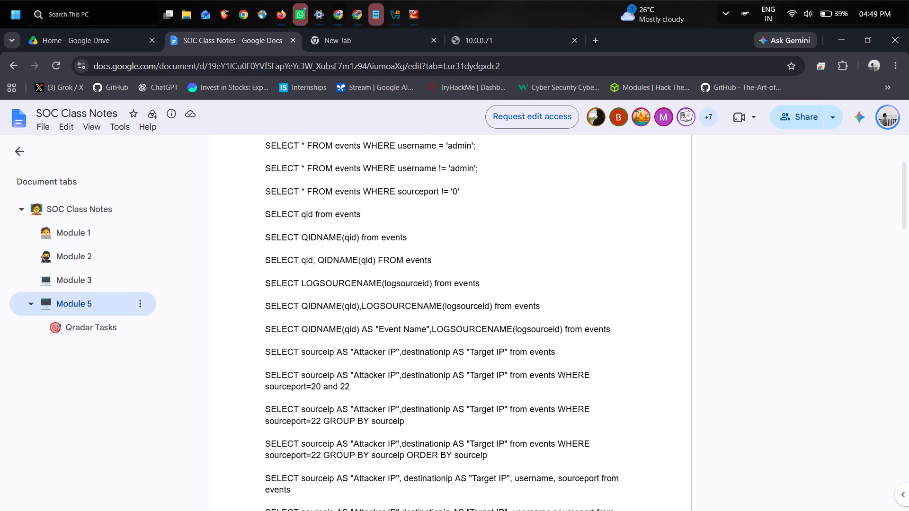
{"action": "scroll", "coordinate": [405, 409], "scroll_direction": "down", "scroll_amount": 1}
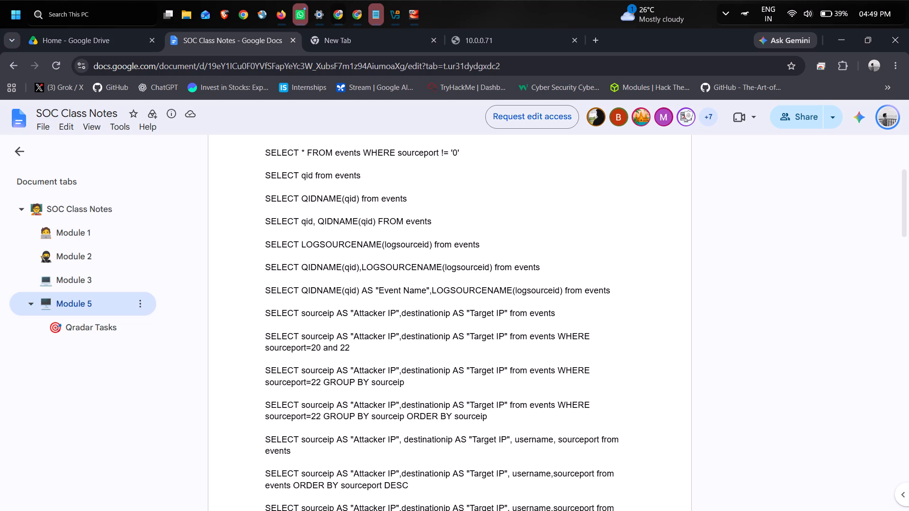
{"action": "scroll", "coordinate": [405, 409], "scroll_direction": "down", "scroll_amount": 2}
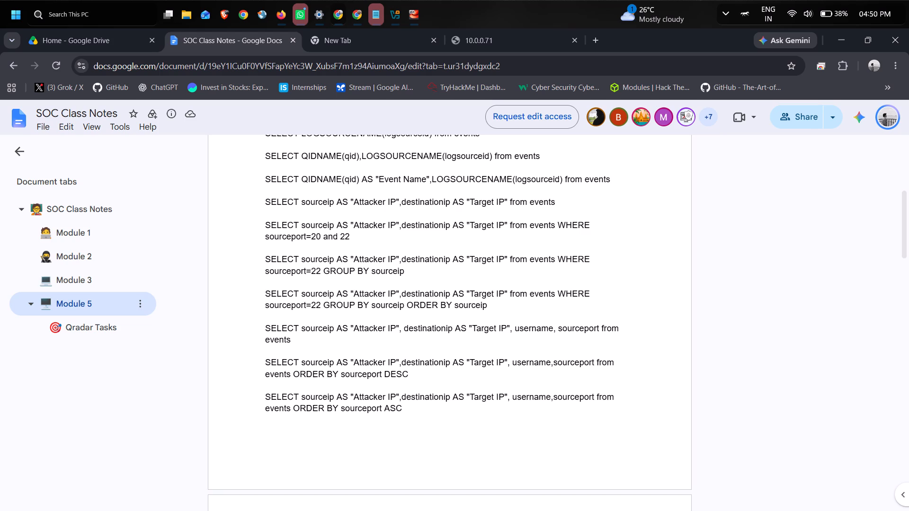
{"action": "scroll", "coordinate": [330, 354], "scroll_direction": "up", "scroll_amount": 2}
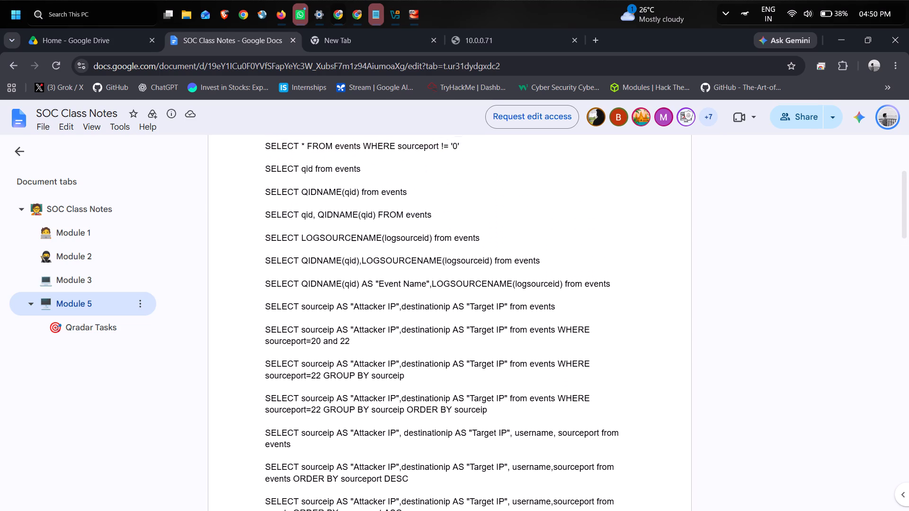
{"action": "scroll", "coordinate": [330, 354], "scroll_direction": "up", "scroll_amount": 1}
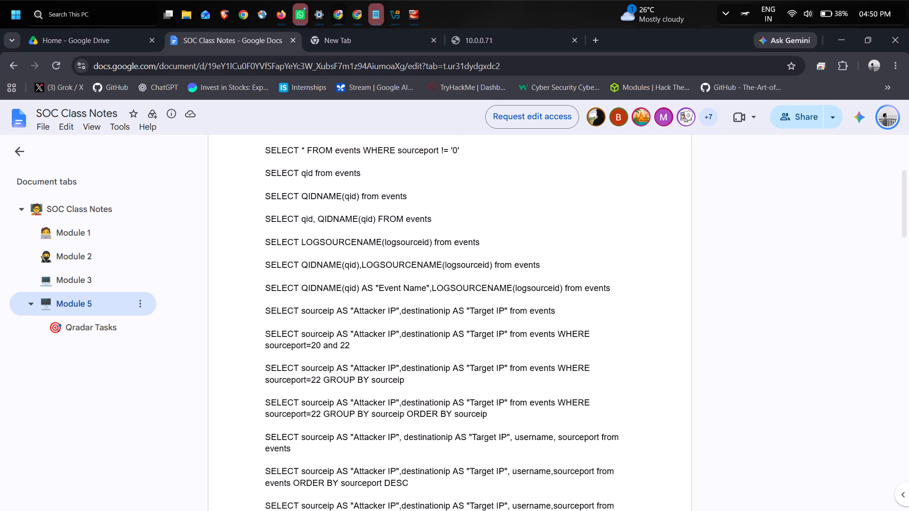
{"action": "scroll", "coordinate": [330, 354], "scroll_direction": "up", "scroll_amount": 1}
{"action": "scroll", "coordinate": [388, 247], "scroll_direction": "up", "scroll_amount": 2}
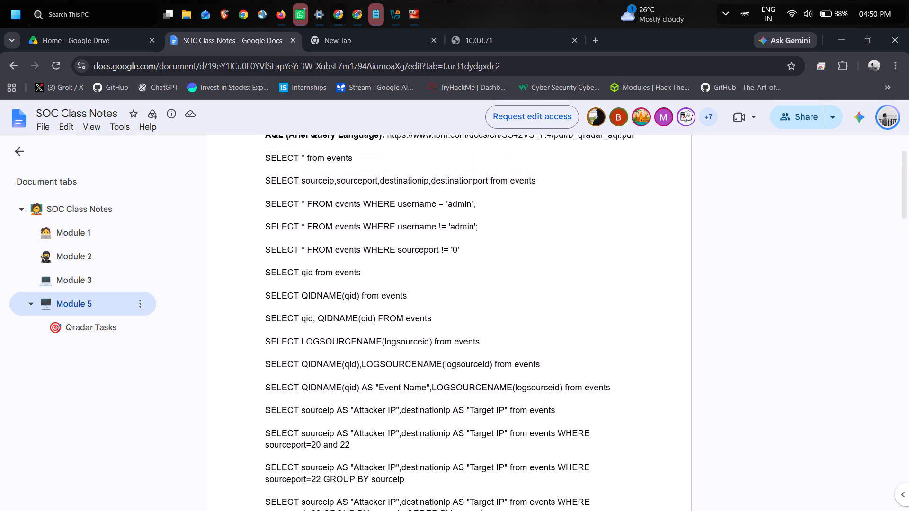
{"action": "scroll", "coordinate": [388, 247], "scroll_direction": "up", "scroll_amount": 2}
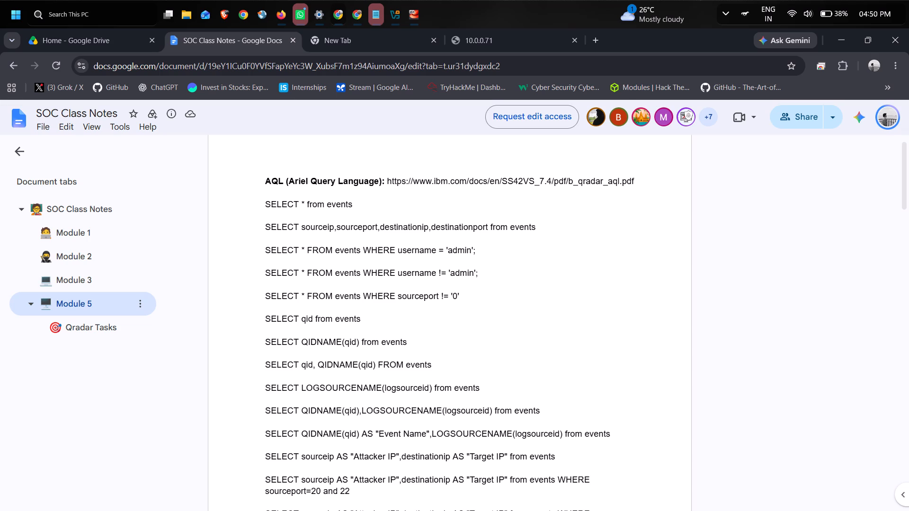
Copy the example query "SELECT * FROM events WHERE sourceport != '0'" from the Module 5 notes.
{"action": "left_click", "coordinate": [460, 289]}
{"action": "left_click_drag", "start_coordinate": [469, 298], "coordinate": [397, 288]}
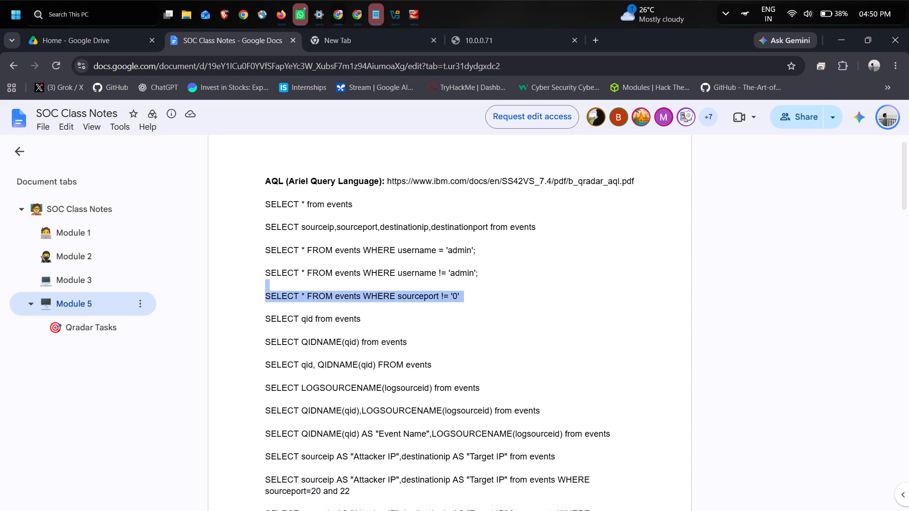
{"action": "left_click_drag", "start_coordinate": [397, 288], "coordinate": [278, 299]}
{"action": "left_click_drag", "start_coordinate": [278, 299], "coordinate": [272, 299]}
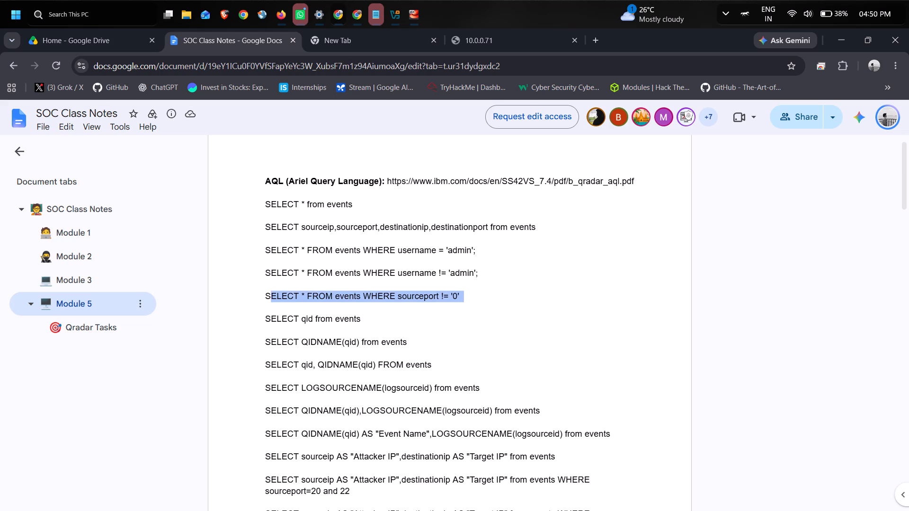
{"action": "left_click_drag", "start_coordinate": [272, 299], "coordinate": [342, 295]}
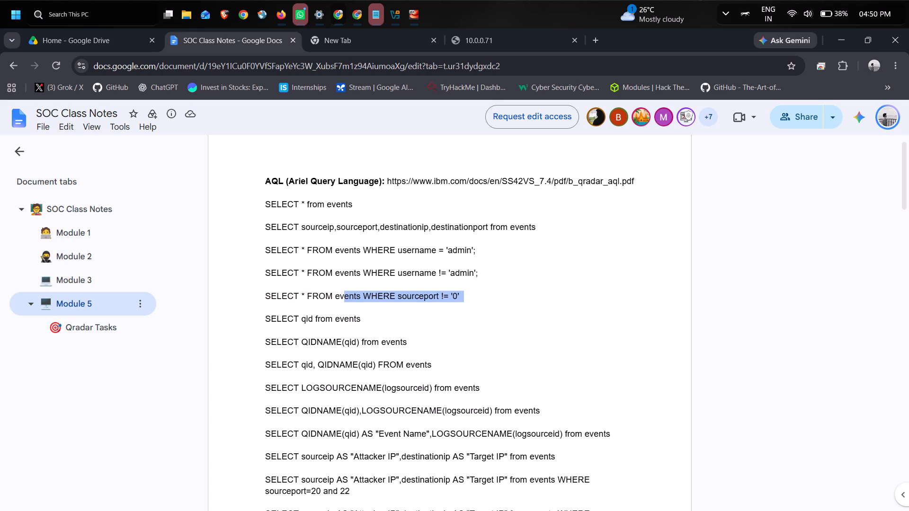
{"action": "left_click", "coordinate": [452, 316]}
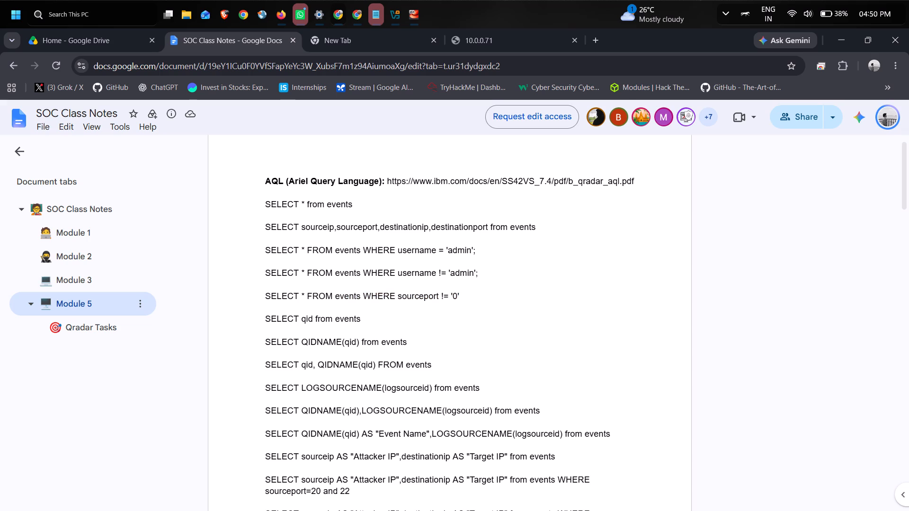
{"action": "double_click", "coordinate": [276, 293]}
{"action": "triple_click", "coordinate": [276, 293]}
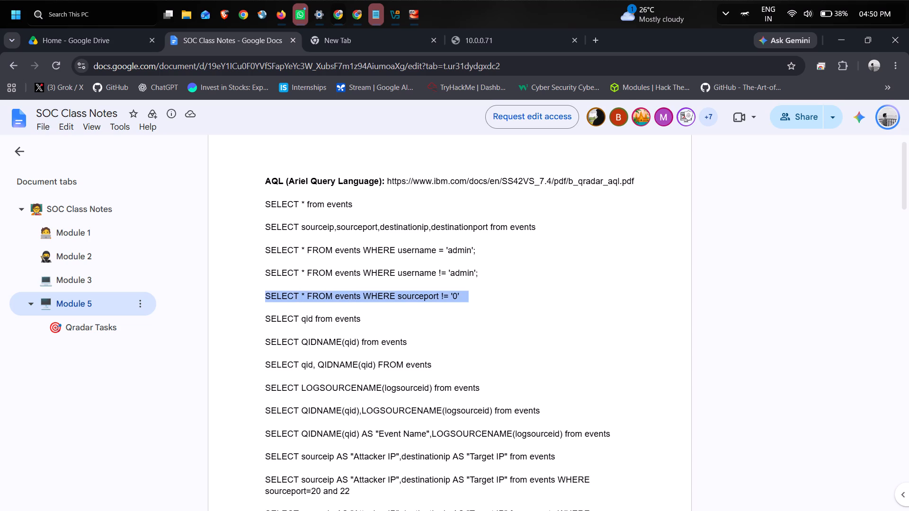
{"action": "key", "text": "ctrl+c"}
Switch back to QRadar in Firefox and replace the advanced search query with the copied example, without trailing blanks.
{"action": "key", "text": "alt+Tab"}
{"action": "key", "text": "alt+Tab"}
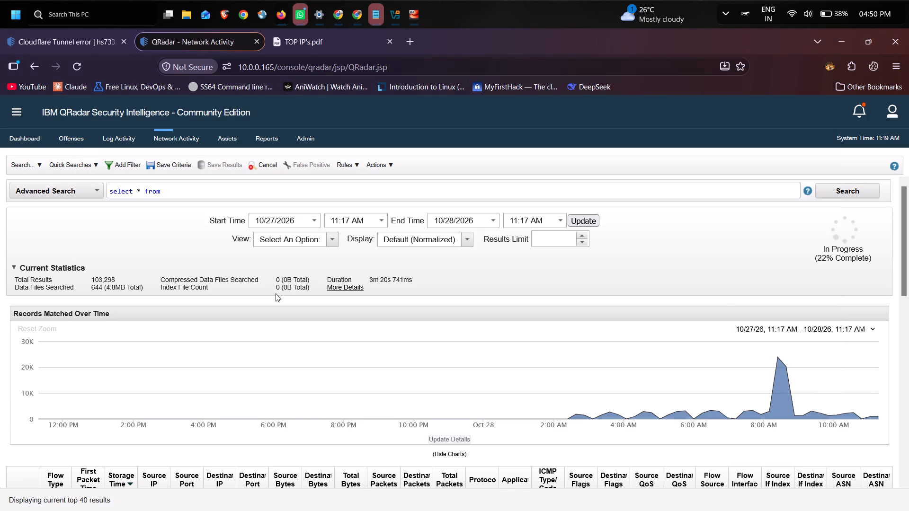
{"action": "left_click", "coordinate": [319, 179]}
{"action": "left_click", "coordinate": [326, 191]}
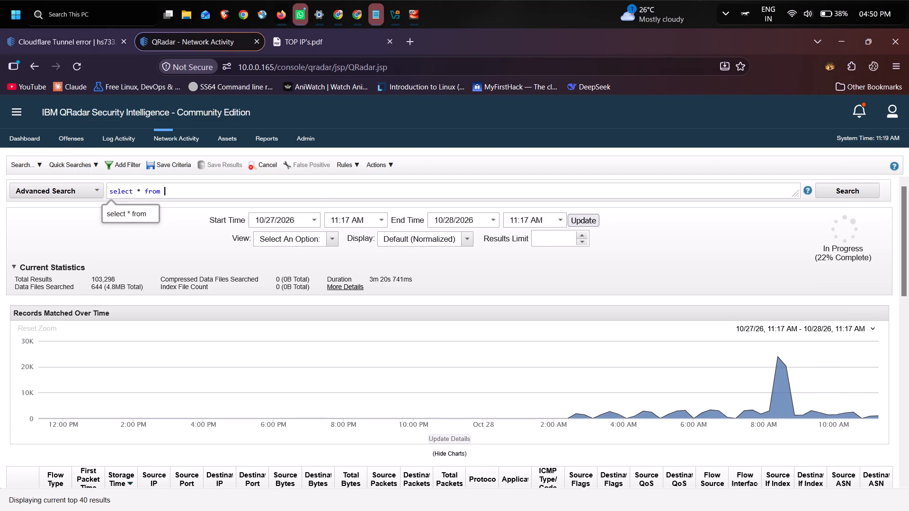
{"action": "key", "text": "ctrl+a"}
{"action": "key", "text": "ctrl+v"}
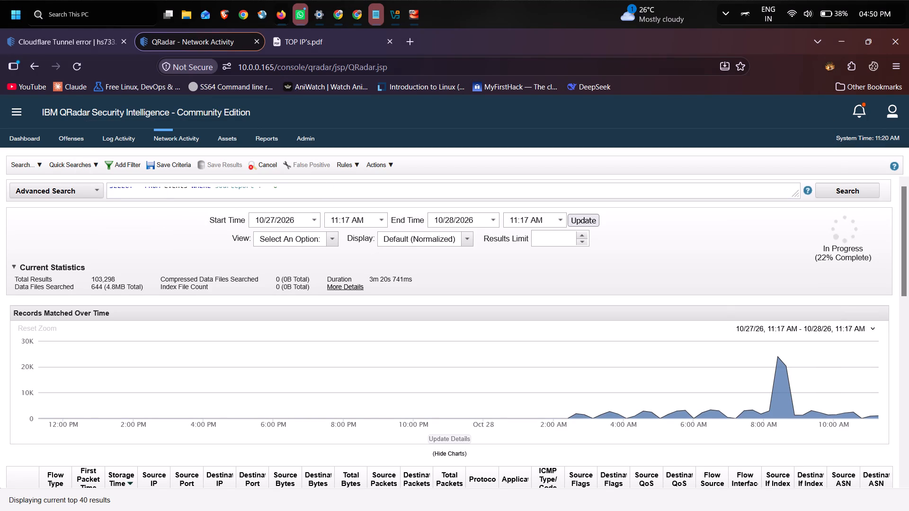
{"action": "scroll", "coordinate": [326, 191], "scroll_direction": "up", "scroll_amount": 1}
{"action": "key", "text": "BackSpace"}
{"action": "key", "text": "BackSpace"}
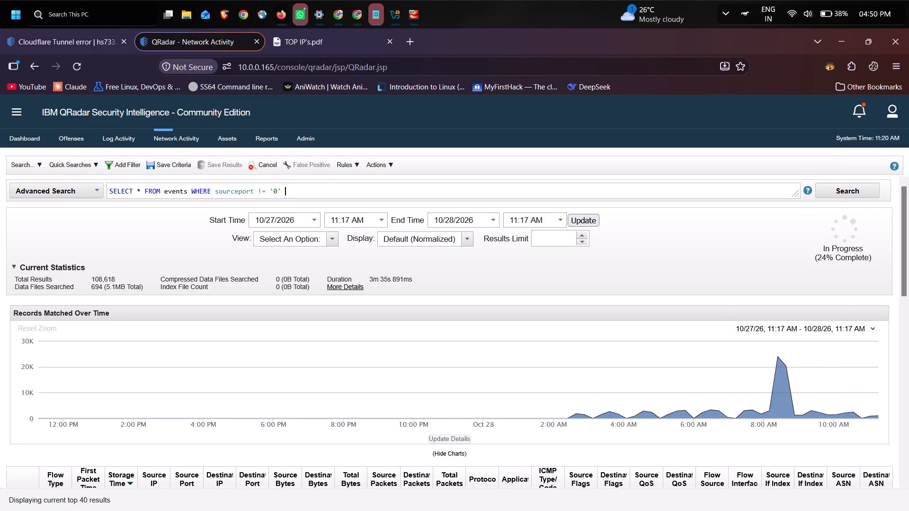
{"action": "key", "text": "BackSpace"}
Remove the '0' value from the advanced search query and change the sourceport operator to =.
{"action": "key", "text": "BackSpace"}
{"action": "key", "text": "BackSpace"}
{"action": "key", "text": "BackSpace"}
{"action": "key", "text": "Left"}
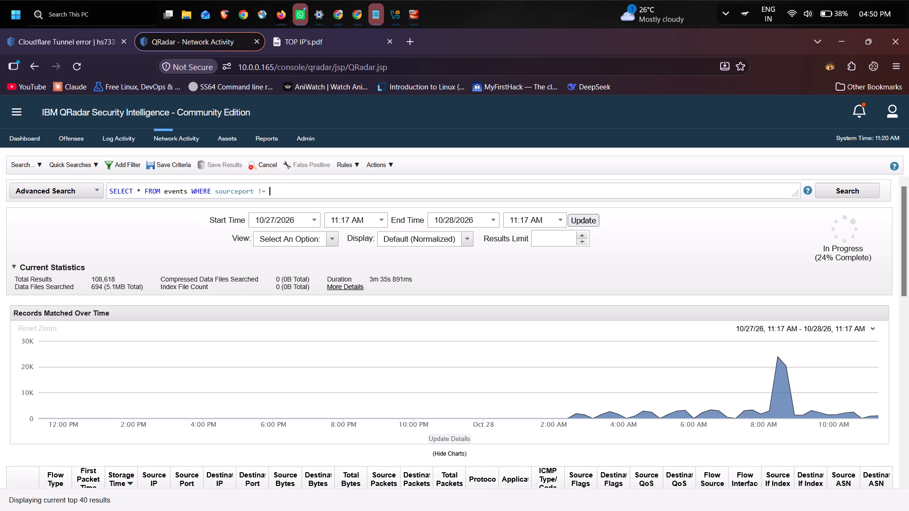
{"action": "key", "text": "Left"}
{"action": "key", "text": "Left"}
{"action": "key", "text": "Right"}
{"action": "key", "text": "BackSpace"}
{"action": "key", "text": "Right"}
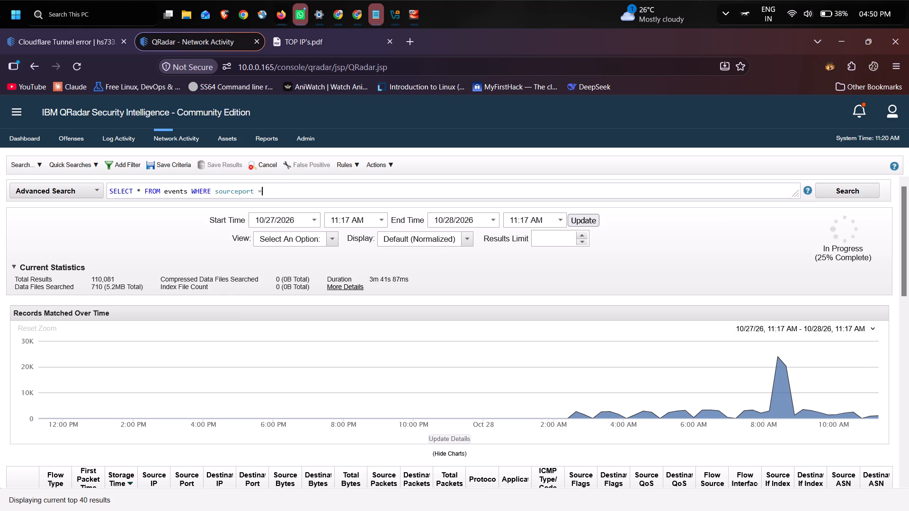
{"action": "key", "text": "Right"}
Add "failed login events" in double quotes as the comparison value for sourceport in the query.
{"action": "key", "text": "shift+quotedbl"}
{"action": "key", "text": "shift+quotedbl"}
{"action": "key", "text": "Left"}
{"action": "key", "text": "f"}
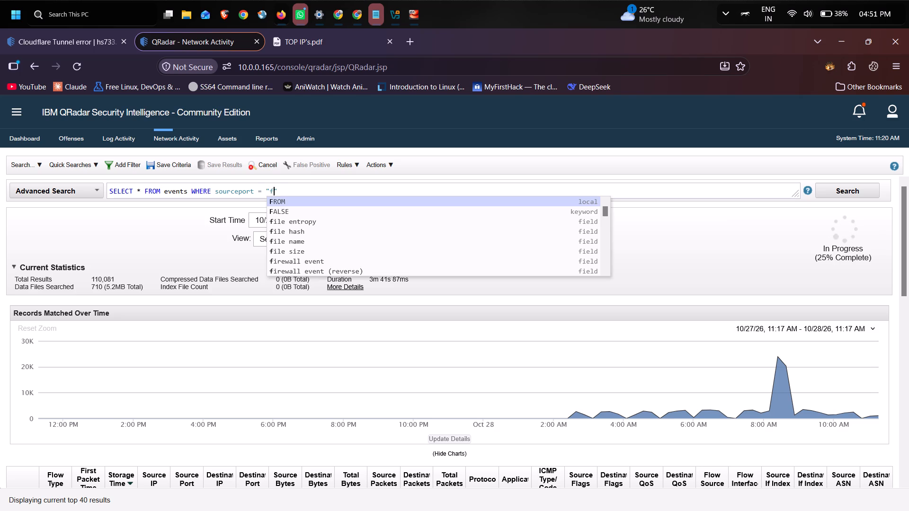
{"action": "type", "text": "aild"}
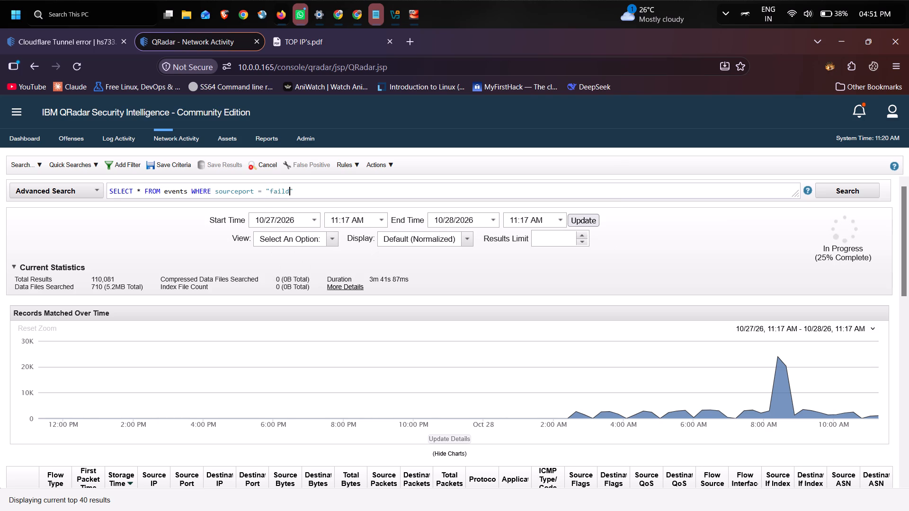
{"action": "key", "text": "BackSpace"}
{"action": "type", "text": "ed"}
{"action": "key", "text": "space"}
{"action": "type", "text": "lo"}
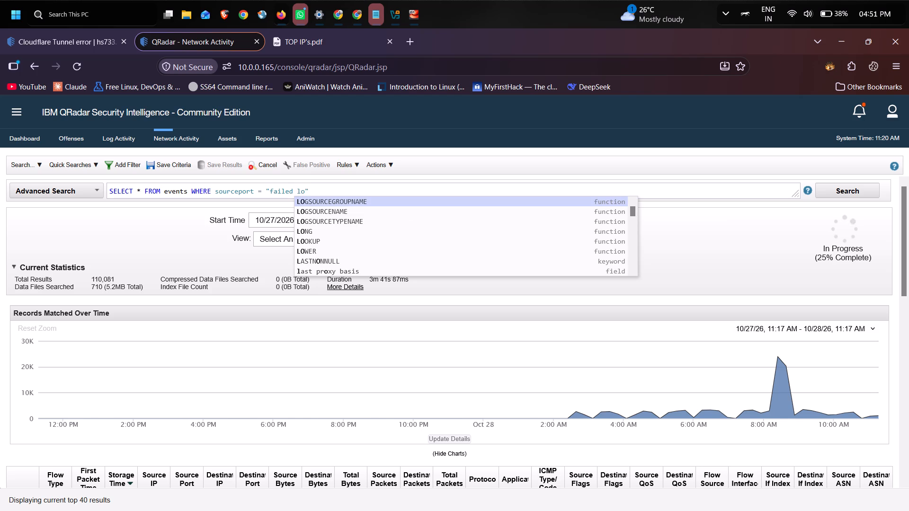
{"action": "type", "text": "gi"}
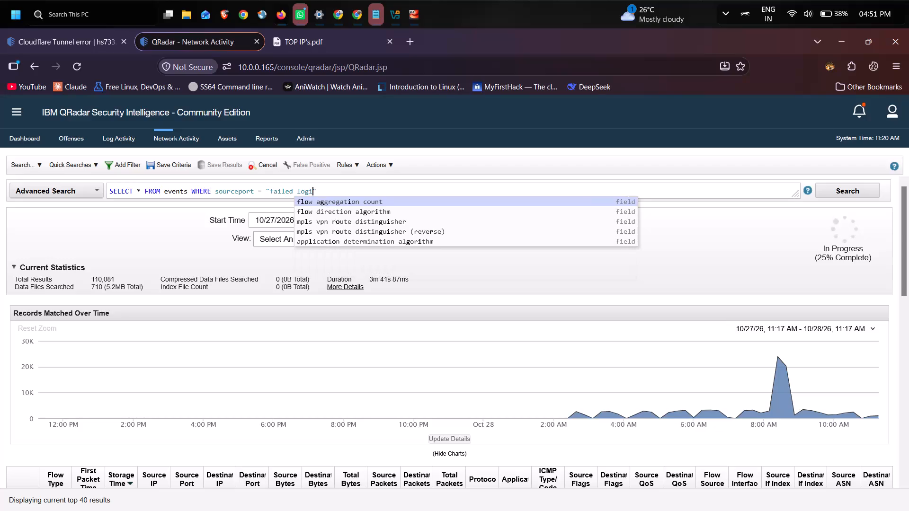
{"action": "type", "text": "n"}
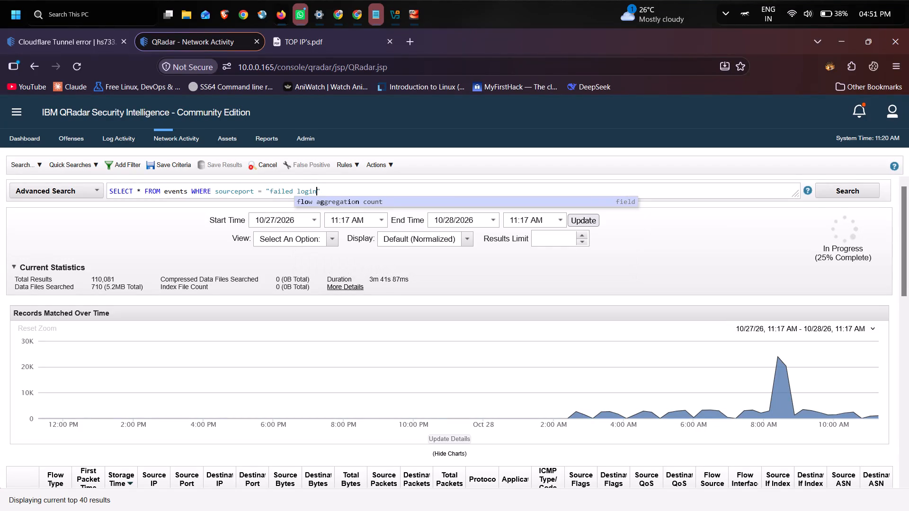
{"action": "key", "text": "space"}
{"action": "type", "text": "events"}
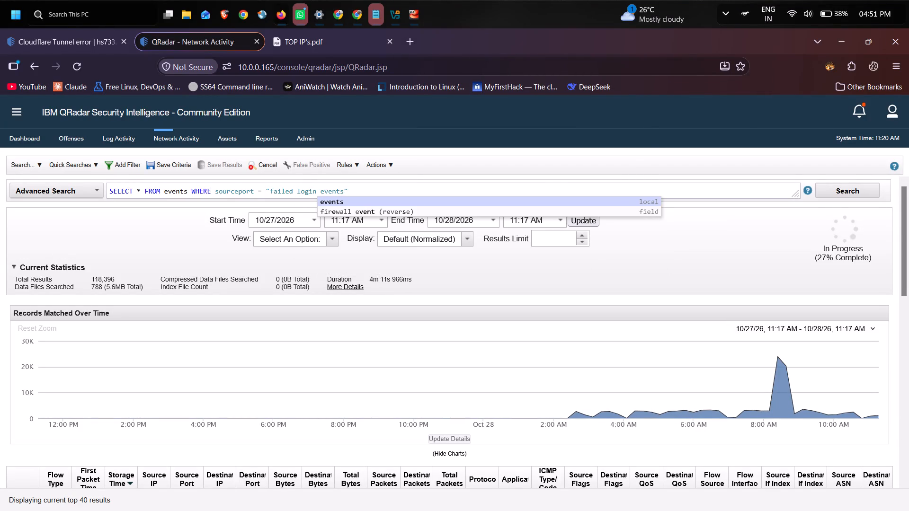
{"action": "key", "text": "Return"}
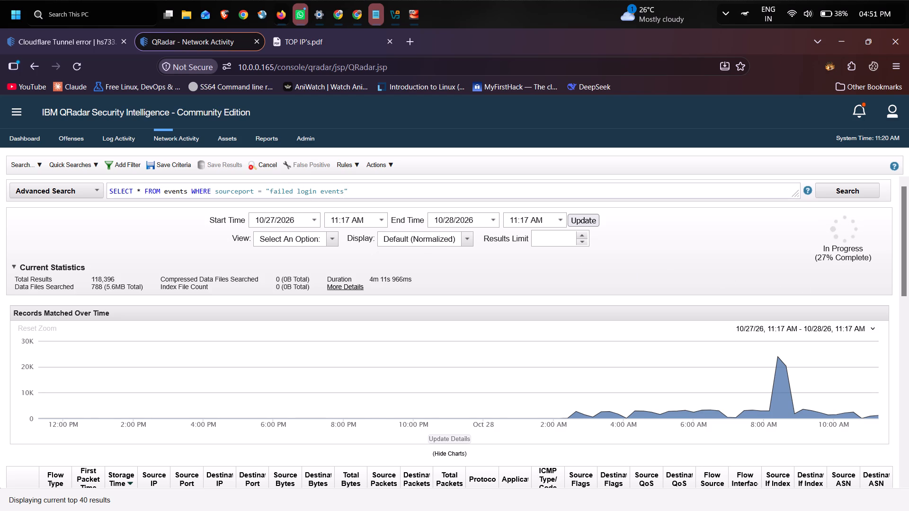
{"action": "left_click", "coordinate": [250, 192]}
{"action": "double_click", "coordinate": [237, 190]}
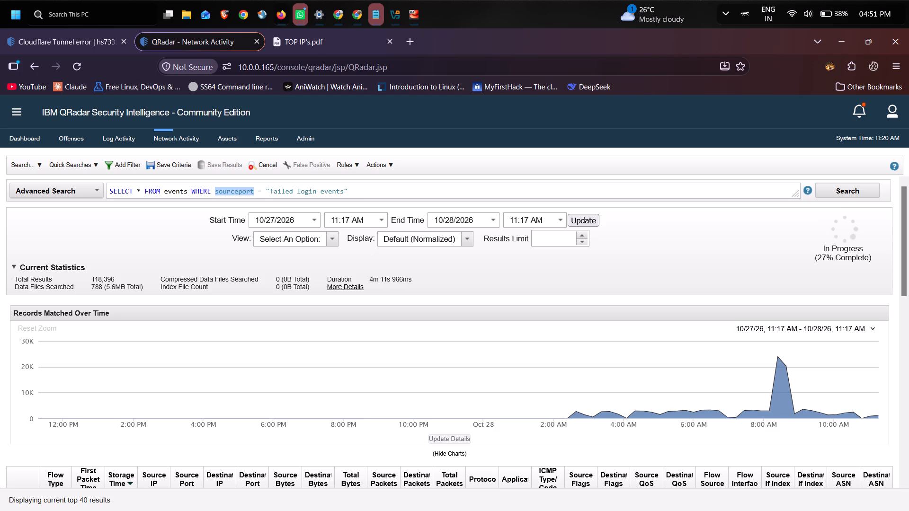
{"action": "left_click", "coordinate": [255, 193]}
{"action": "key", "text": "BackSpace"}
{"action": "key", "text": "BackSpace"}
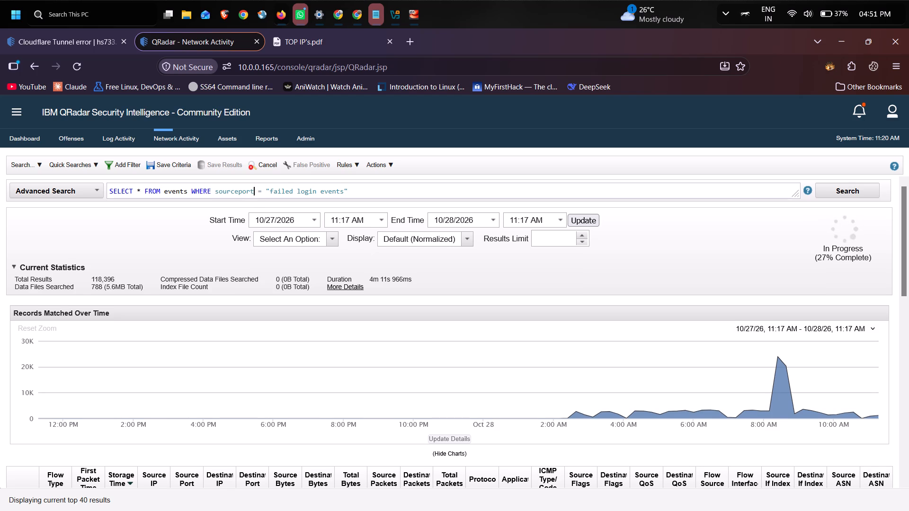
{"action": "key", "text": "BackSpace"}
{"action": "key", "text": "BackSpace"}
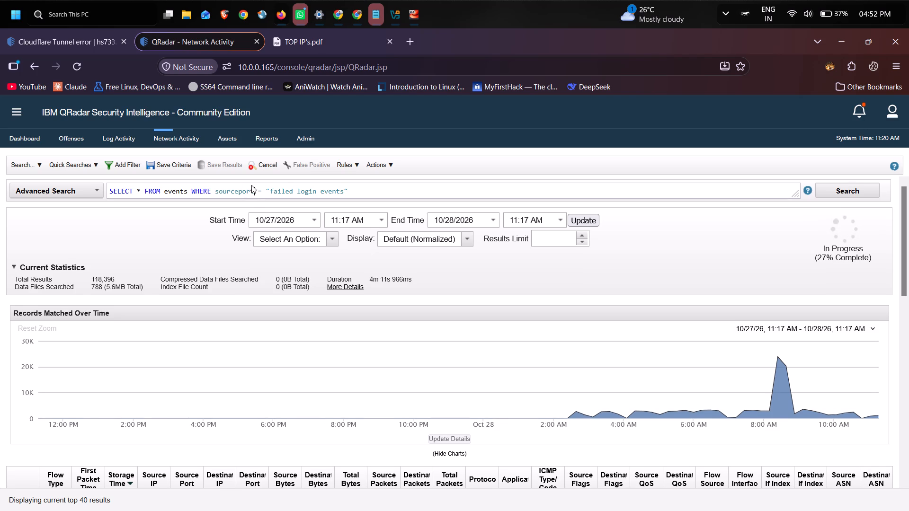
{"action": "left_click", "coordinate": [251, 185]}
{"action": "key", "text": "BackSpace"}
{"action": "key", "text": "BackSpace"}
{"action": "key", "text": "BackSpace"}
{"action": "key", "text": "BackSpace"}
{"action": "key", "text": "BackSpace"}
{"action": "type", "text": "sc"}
Change the field in the query's WHERE clause to sourceip and run the search.
{"action": "left_click", "coordinate": [377, 189]}
{"action": "type", "text": "sd"}
{"action": "key", "text": "BackSpace"}
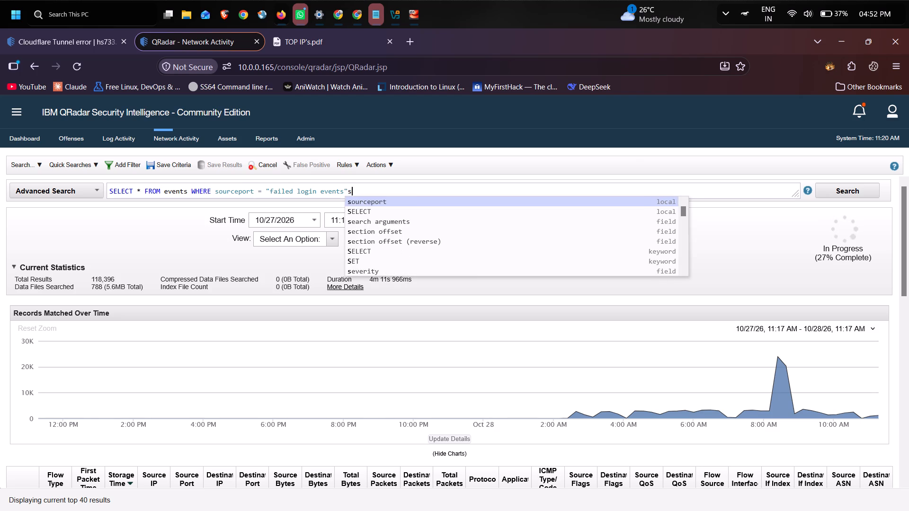
{"action": "key", "text": "BackSpace"}
{"action": "key", "text": "Left"}
{"action": "key", "text": "Left"}
{"action": "key", "text": "Left"}
{"action": "key", "text": "Left"}
{"action": "key", "text": "Left"}
{"action": "key", "text": "Left"}
{"action": "key", "text": "Left"}
{"action": "key", "text": "Left"}
{"action": "key", "text": "Left"}
{"action": "key", "text": "Left"}
{"action": "key", "text": "Left"}
{"action": "key", "text": "Left"}
{"action": "key", "text": "Left"}
{"action": "key", "text": "Left"}
{"action": "key", "text": "Left"}
{"action": "key", "text": "Left"}
{"action": "key", "text": "Left"}
{"action": "key", "text": "Left"}
{"action": "key", "text": "Left"}
{"action": "key", "text": "Left"}
{"action": "key", "text": "Left"}
{"action": "key", "text": "Left"}
{"action": "key", "text": "Left"}
{"action": "key", "text": "Left"}
{"action": "key", "text": "Left"}
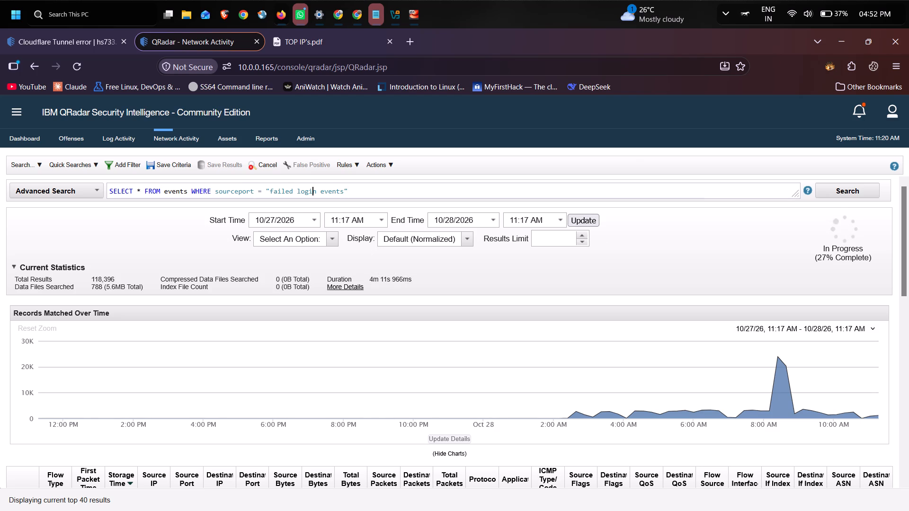
{"action": "key", "text": "Right"}
{"action": "key", "text": "BackSpace"}
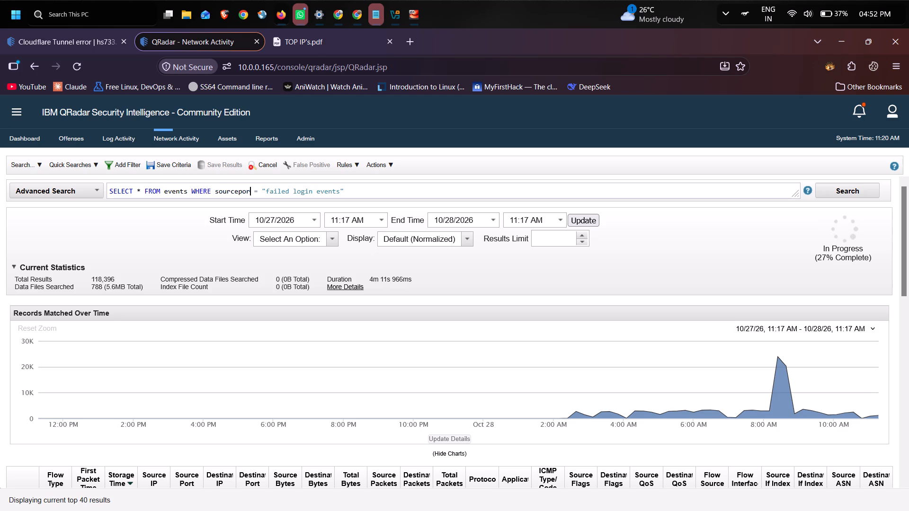
{"action": "key", "text": "BackSpace"}
{"action": "key", "text": "BackSpace"}
{"action": "key", "text": "BackSpace"}
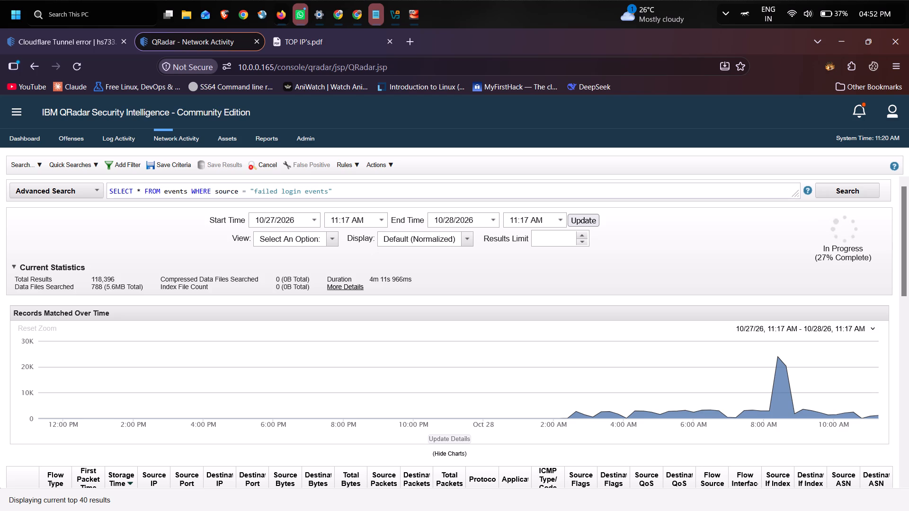
{"action": "type", "text": "ip"}
{"action": "key", "text": "Return"}
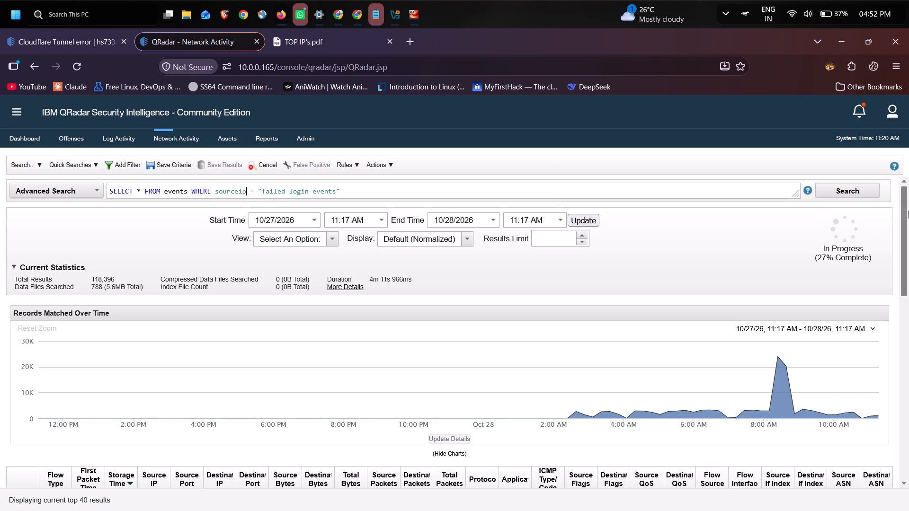
{"action": "left_click", "coordinate": [842, 194]}
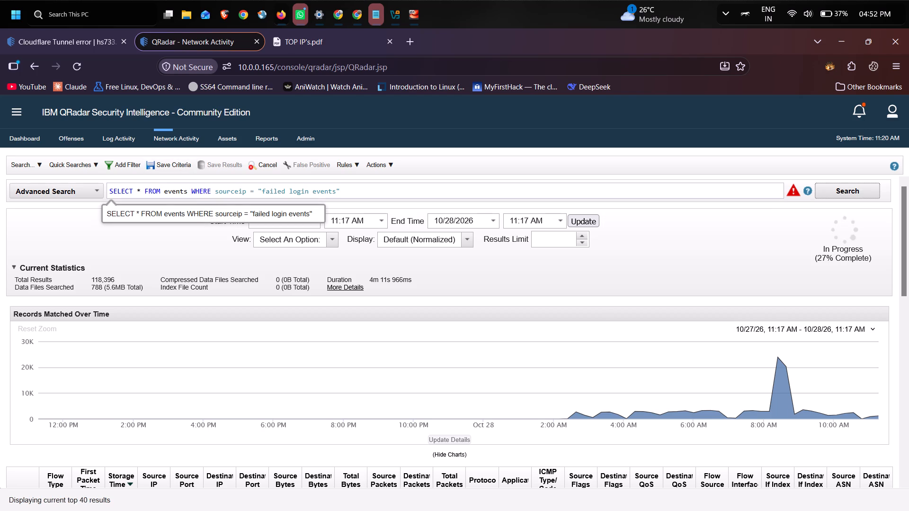
Delete events from the query's FROM clause and try to run the search without it.
{"action": "left_click", "coordinate": [187, 195]}
{"action": "key", "text": "BackSpace"}
{"action": "key", "text": "BackSpace"}
{"action": "key", "text": "BackSpace"}
{"action": "key", "text": "BackSpace"}
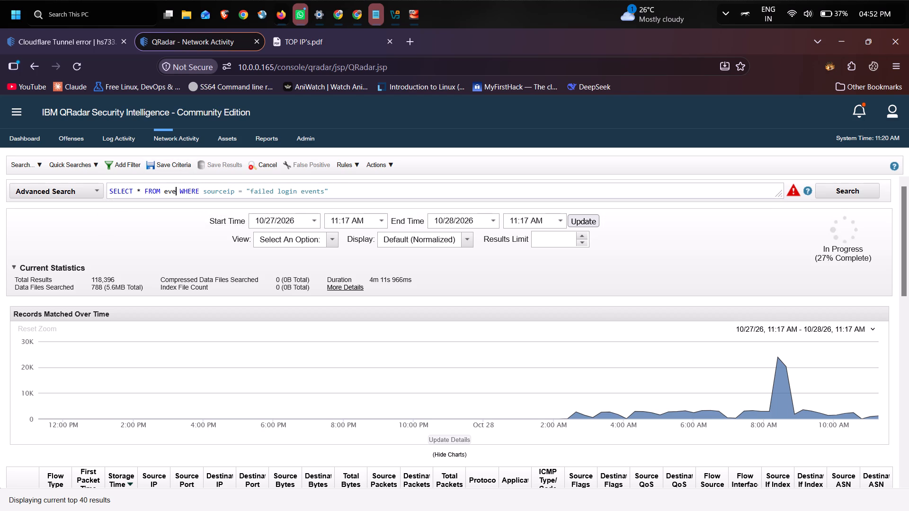
{"action": "key", "text": "BackSpace"}
{"action": "key", "text": "BackSpace"}
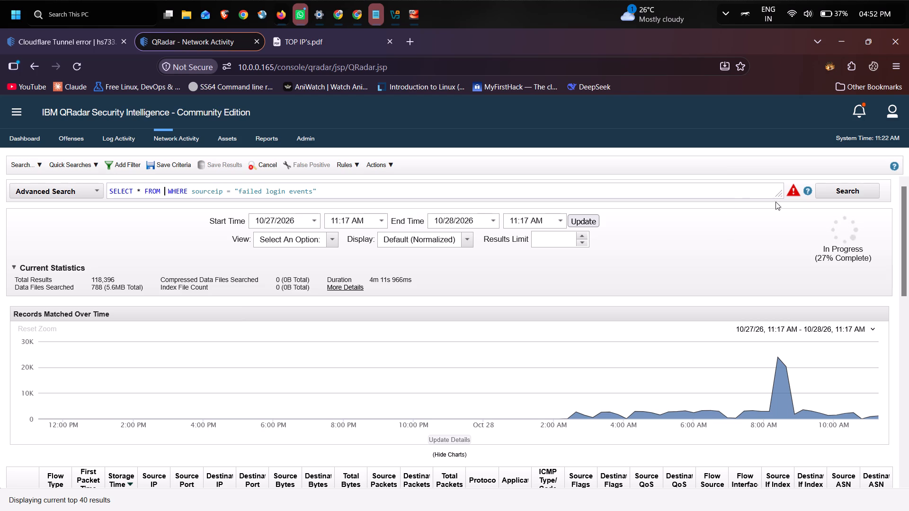
{"action": "left_click", "coordinate": [845, 193]}
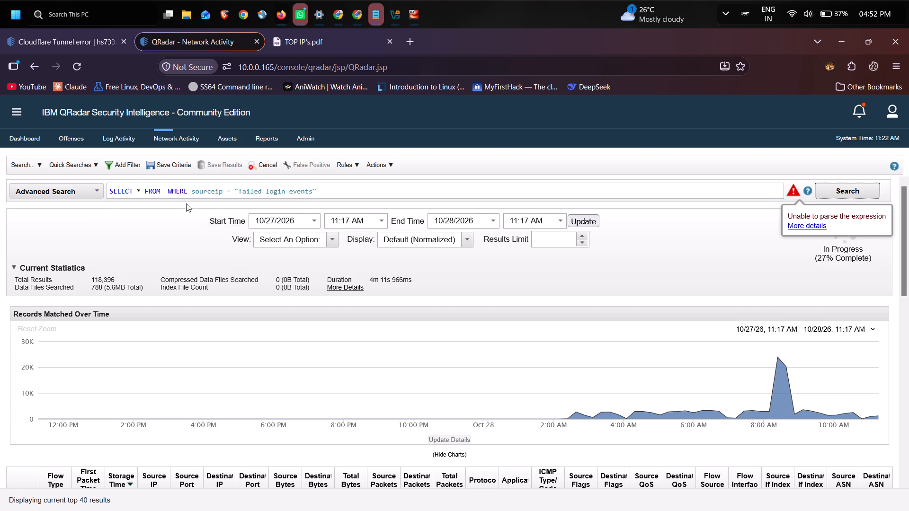
Insert the suggested local name sourceip in the query's FROM clause and run the search.
{"action": "left_click", "coordinate": [165, 191]}
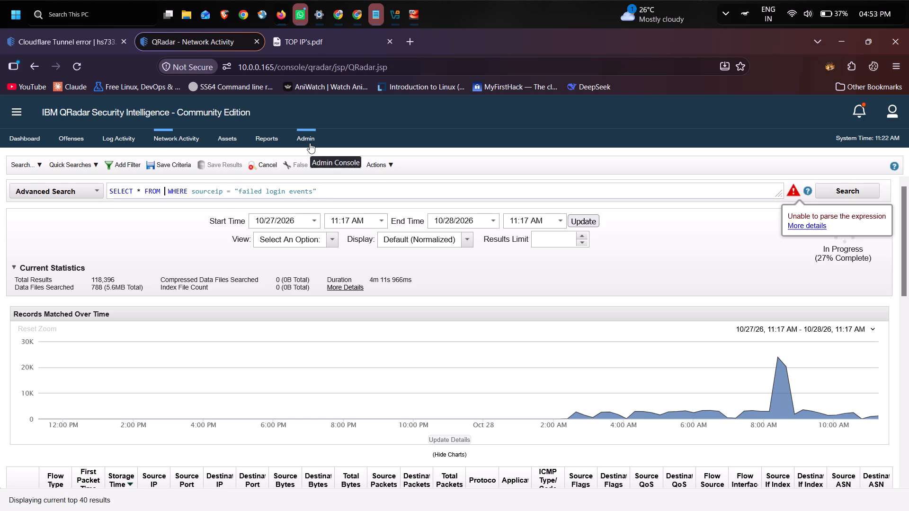
{"action": "key", "text": "s"}
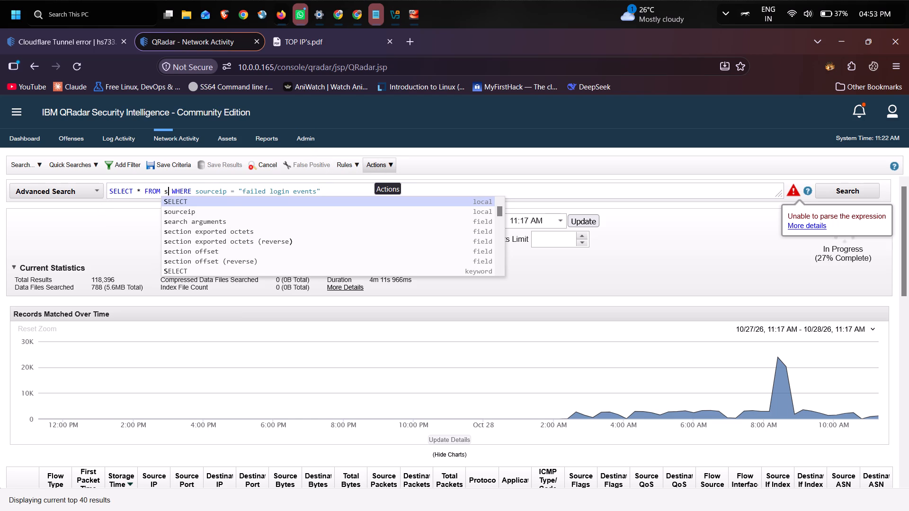
{"action": "left_click", "coordinate": [256, 210]}
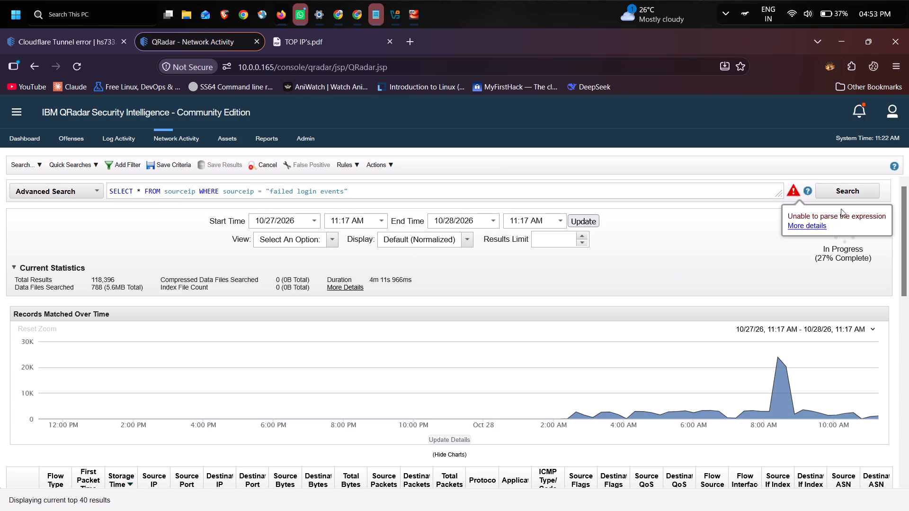
{"action": "left_click", "coordinate": [842, 194]}
Open more details about the query's parsing error.
{"action": "left_click", "coordinate": [807, 227]}
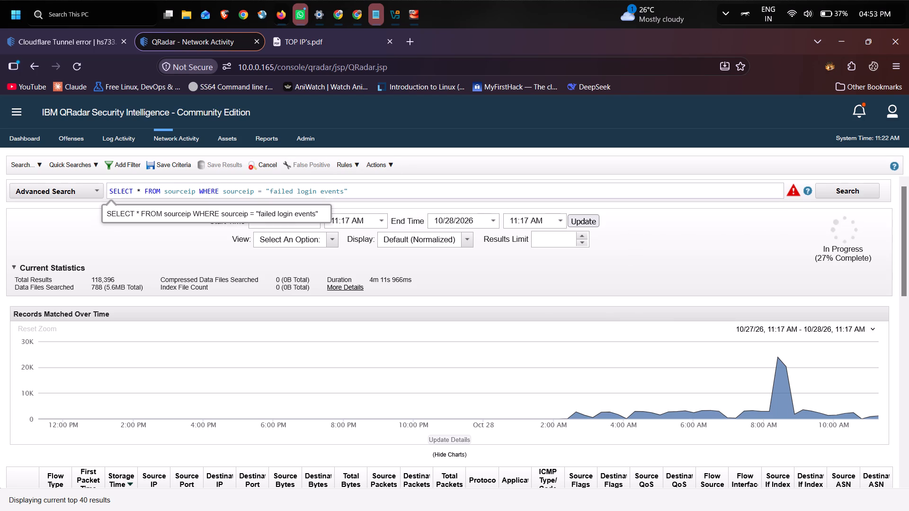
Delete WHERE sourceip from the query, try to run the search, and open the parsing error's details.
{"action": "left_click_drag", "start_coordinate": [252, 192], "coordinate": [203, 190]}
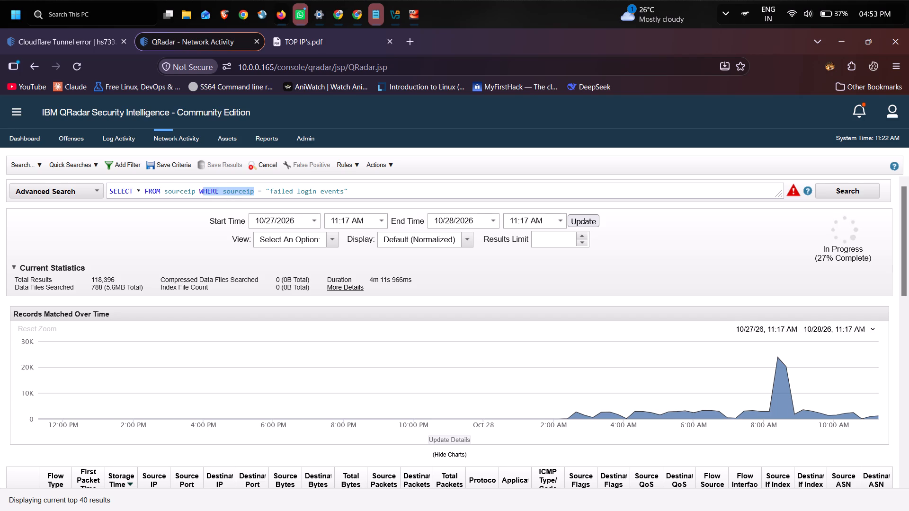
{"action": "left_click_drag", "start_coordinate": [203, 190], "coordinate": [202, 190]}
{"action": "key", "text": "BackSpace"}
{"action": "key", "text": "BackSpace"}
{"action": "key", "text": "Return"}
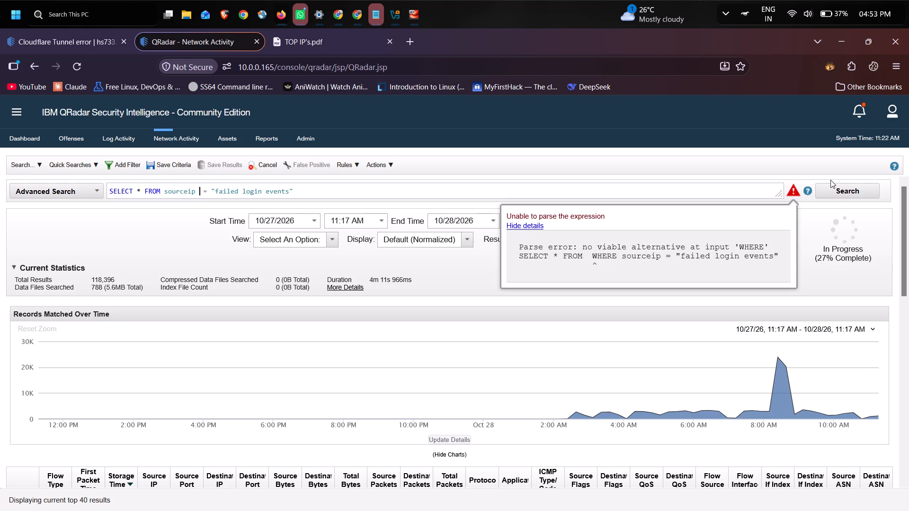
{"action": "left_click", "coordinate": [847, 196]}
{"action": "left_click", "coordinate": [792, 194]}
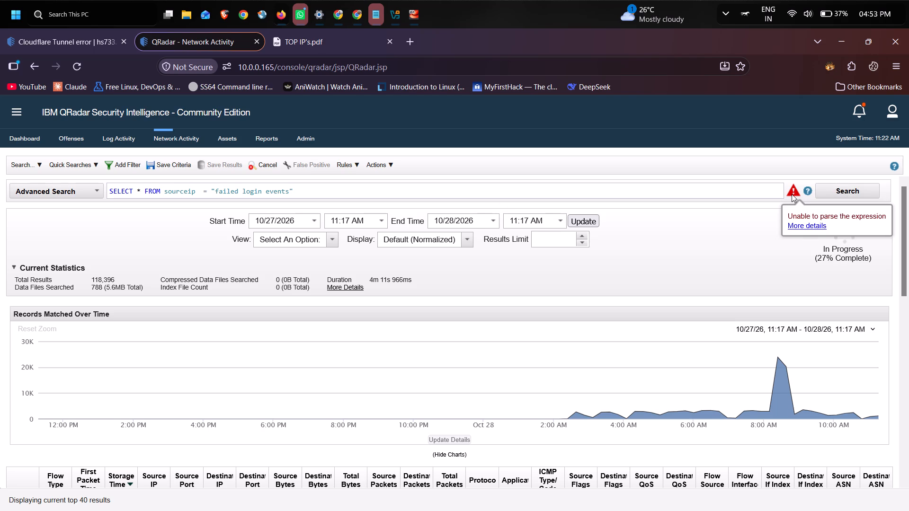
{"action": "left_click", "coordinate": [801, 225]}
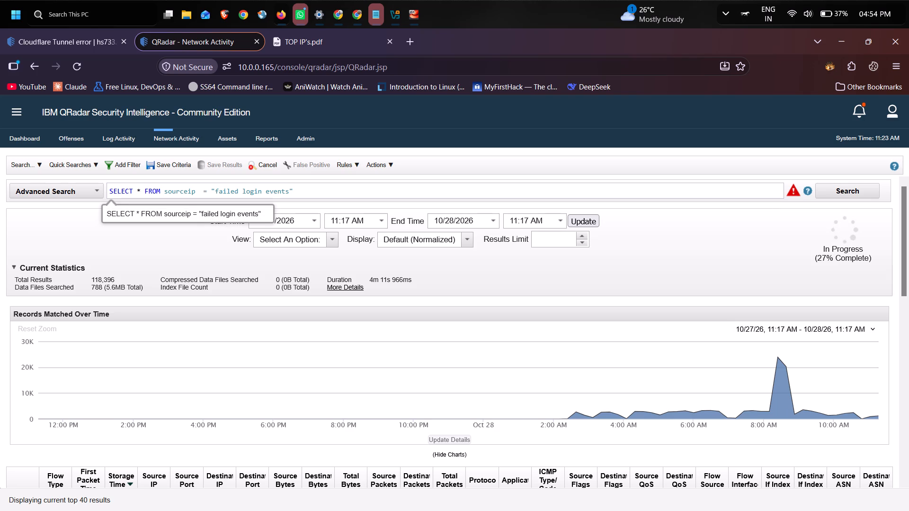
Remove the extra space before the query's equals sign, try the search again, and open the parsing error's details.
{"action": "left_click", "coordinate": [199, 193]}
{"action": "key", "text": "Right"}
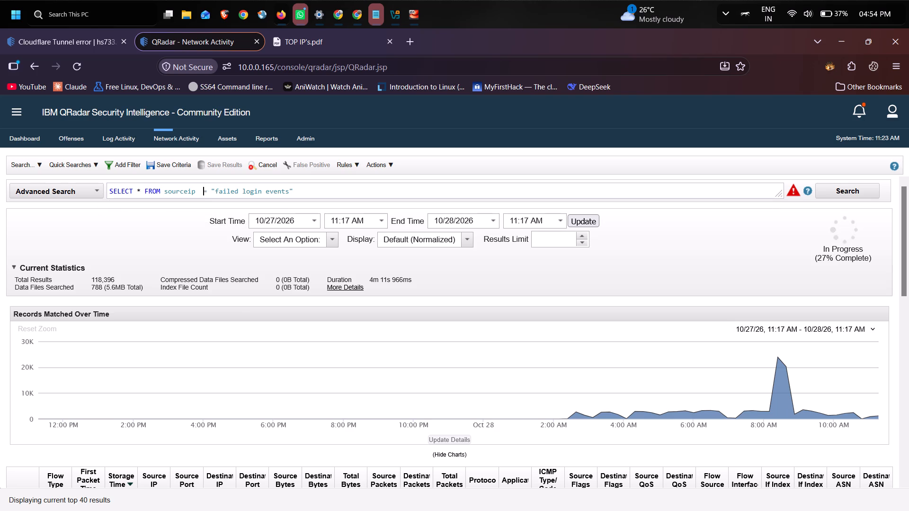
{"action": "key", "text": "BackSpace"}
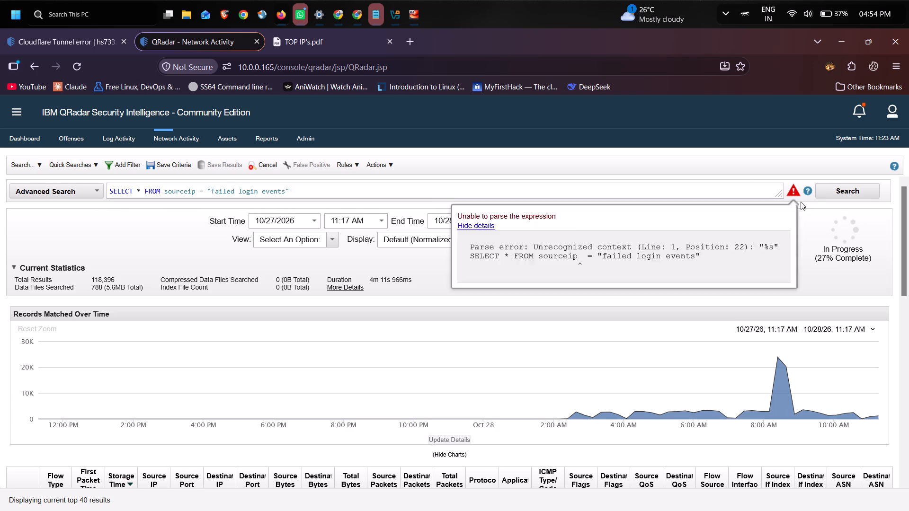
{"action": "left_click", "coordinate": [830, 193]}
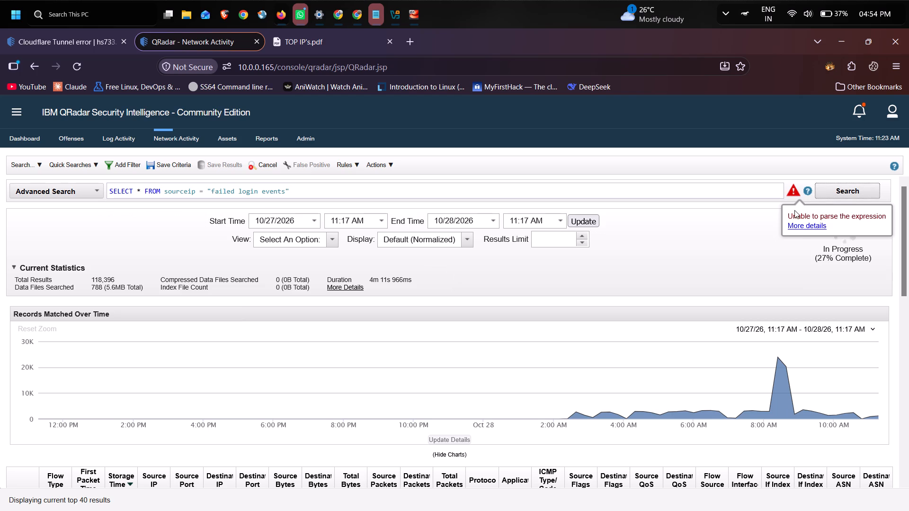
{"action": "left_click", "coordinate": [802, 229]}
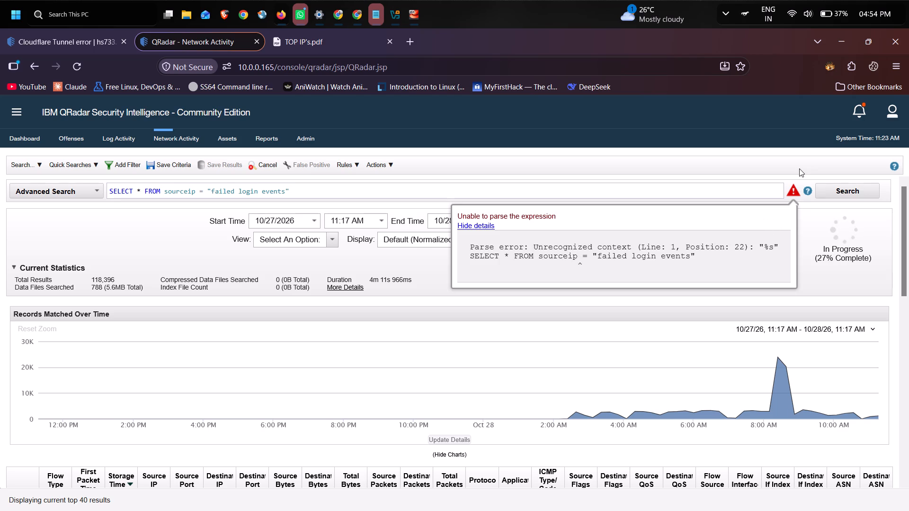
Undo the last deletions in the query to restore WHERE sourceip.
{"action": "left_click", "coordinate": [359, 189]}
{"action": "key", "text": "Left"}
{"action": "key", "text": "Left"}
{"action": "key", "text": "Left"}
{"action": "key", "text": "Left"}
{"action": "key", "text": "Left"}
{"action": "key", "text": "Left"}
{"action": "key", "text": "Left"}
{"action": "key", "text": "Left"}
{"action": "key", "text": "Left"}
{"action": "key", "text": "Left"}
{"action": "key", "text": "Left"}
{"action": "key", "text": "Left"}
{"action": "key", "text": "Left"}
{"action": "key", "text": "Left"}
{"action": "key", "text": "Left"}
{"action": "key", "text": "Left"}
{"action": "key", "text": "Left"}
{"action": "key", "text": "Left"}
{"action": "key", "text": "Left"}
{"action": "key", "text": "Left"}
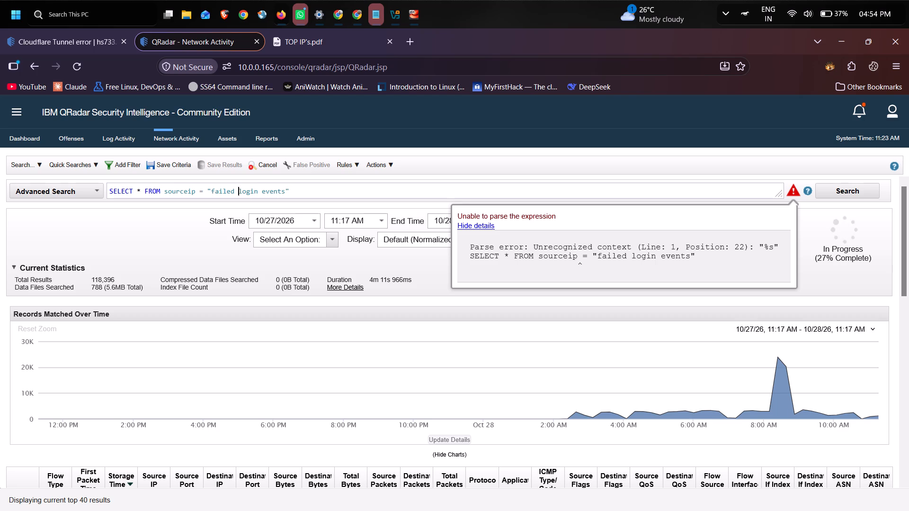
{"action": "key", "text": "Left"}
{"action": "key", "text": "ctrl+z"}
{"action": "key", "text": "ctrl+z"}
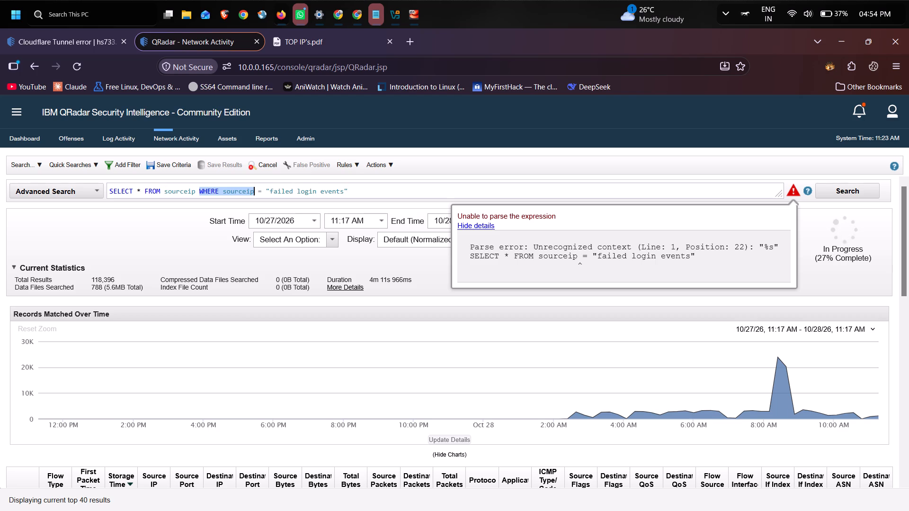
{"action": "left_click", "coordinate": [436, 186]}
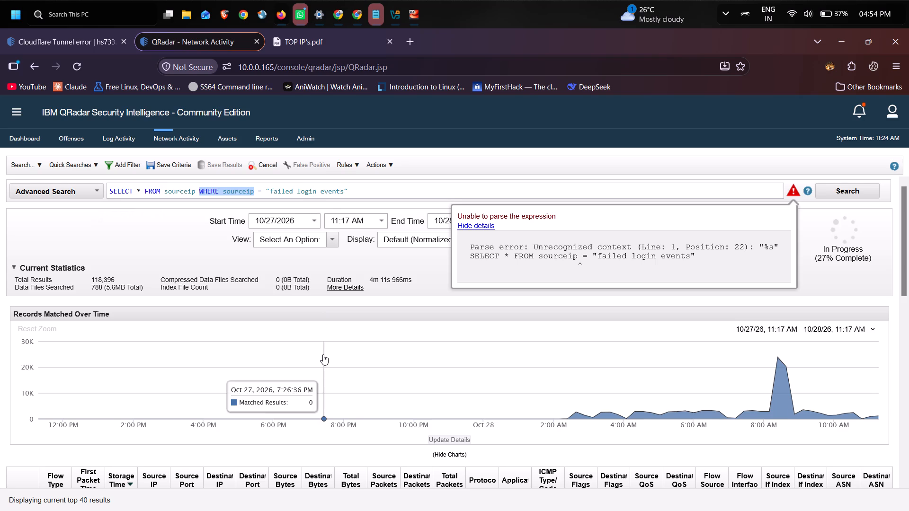
Examine the Records Matched Over Time chart and the flow records table in Network Activity.
{"action": "scroll", "coordinate": [323, 354], "scroll_direction": "down", "scroll_amount": 7}
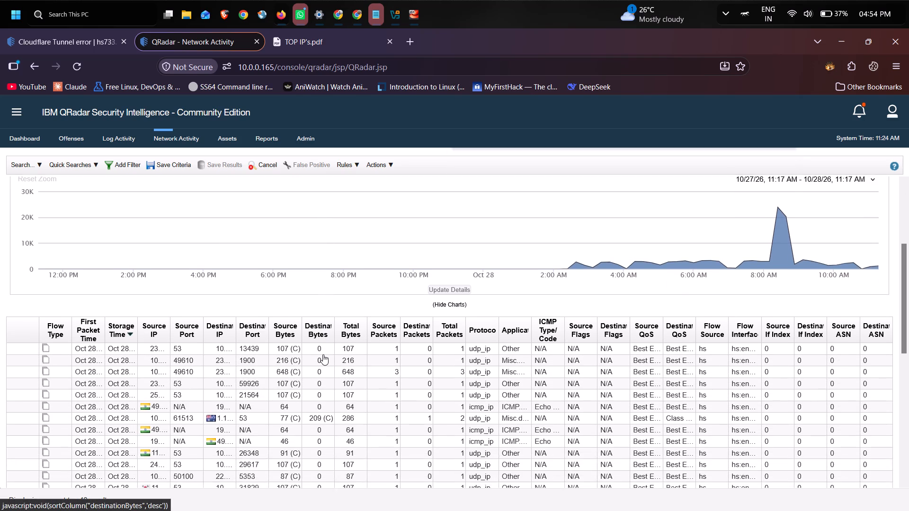
{"action": "scroll", "coordinate": [323, 354], "scroll_direction": "down", "scroll_amount": 2}
{"action": "scroll", "coordinate": [323, 354], "scroll_direction": "up", "scroll_amount": 14}
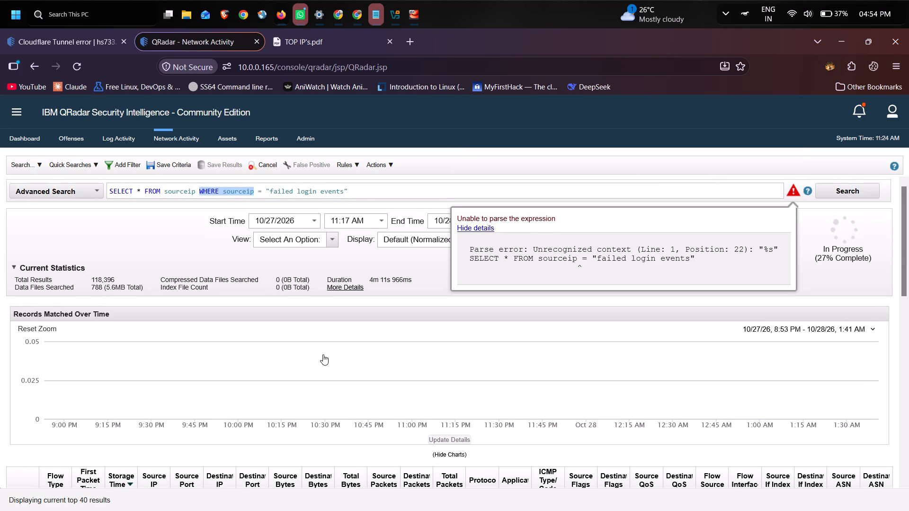
{"action": "scroll", "coordinate": [323, 354], "scroll_direction": "down", "scroll_amount": 7}
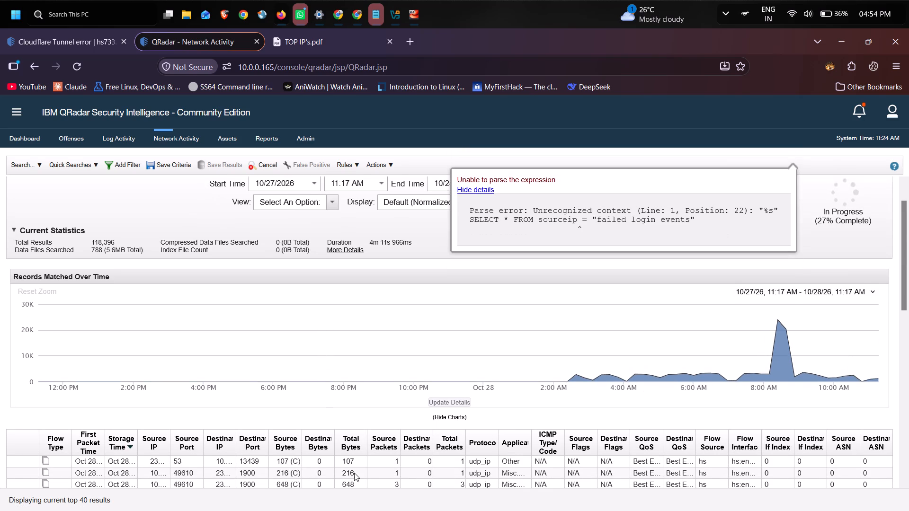
{"action": "scroll", "coordinate": [354, 473], "scroll_direction": "down", "scroll_amount": 9}
{"action": "right_click", "coordinate": [354, 473]}
{"action": "scroll", "coordinate": [354, 473], "scroll_direction": "up", "scroll_amount": 7}
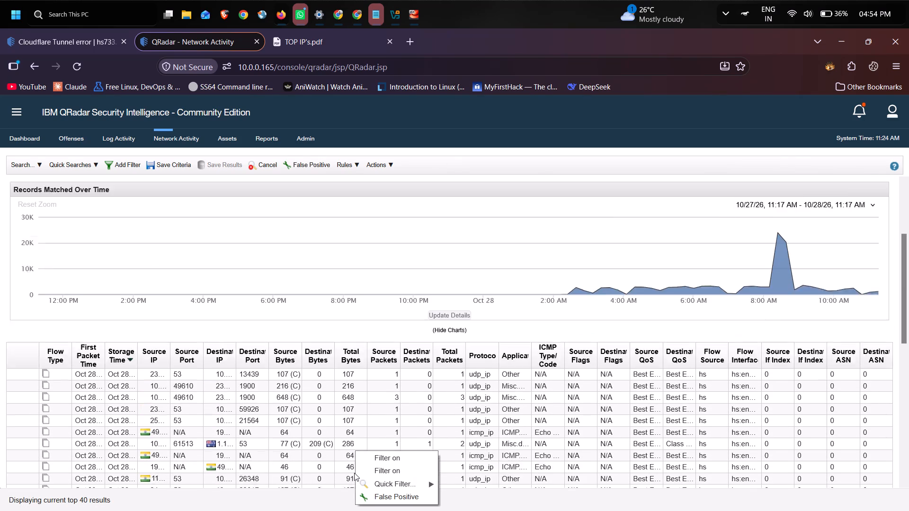
{"action": "scroll", "coordinate": [354, 473], "scroll_direction": "up", "scroll_amount": 11}
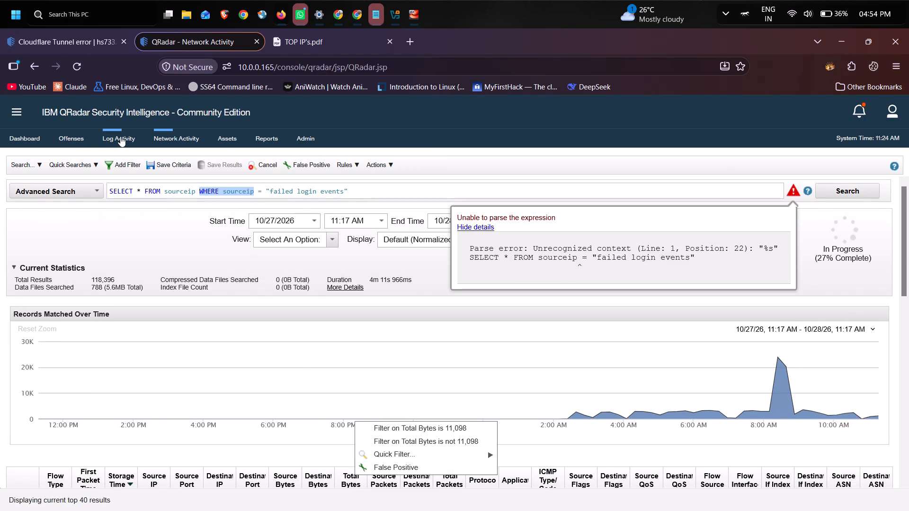
Switch to Log Activity and view the events from the Last 24 Hours.
{"action": "left_click", "coordinate": [120, 136]}
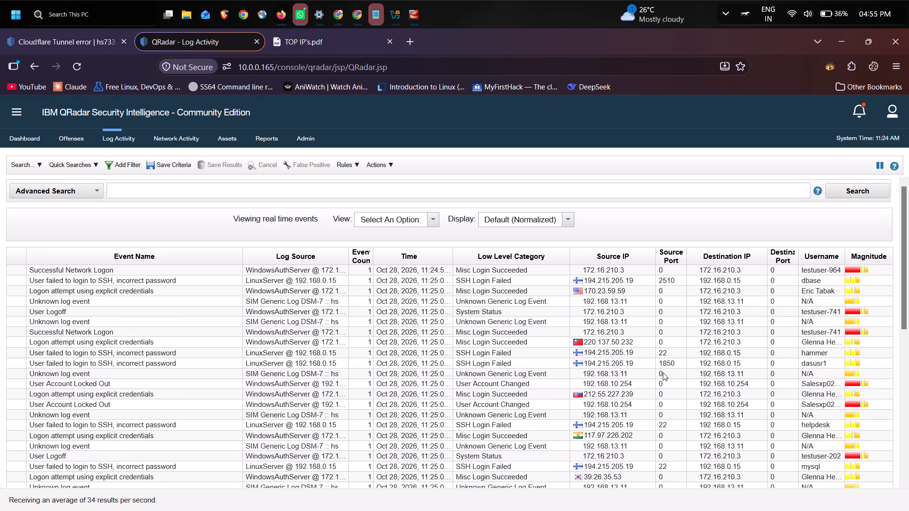
{"action": "left_click", "coordinate": [428, 222]}
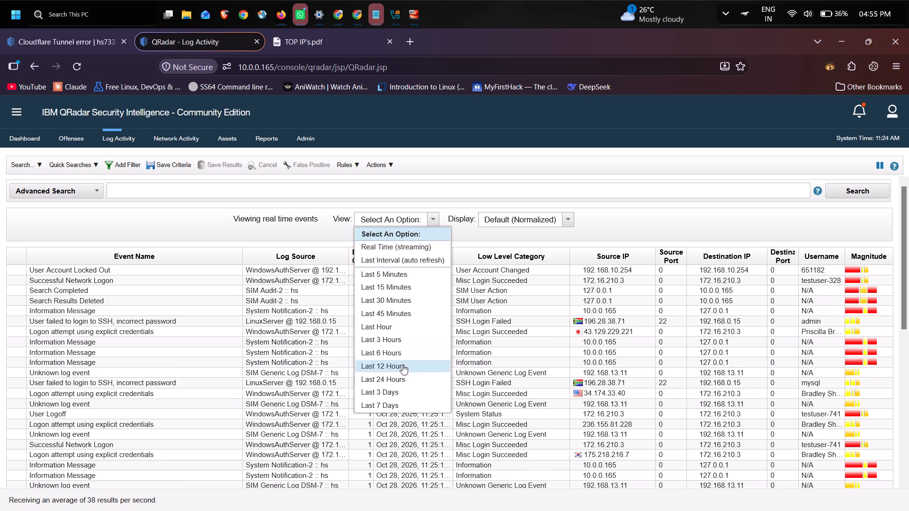
{"action": "left_click", "coordinate": [398, 379]}
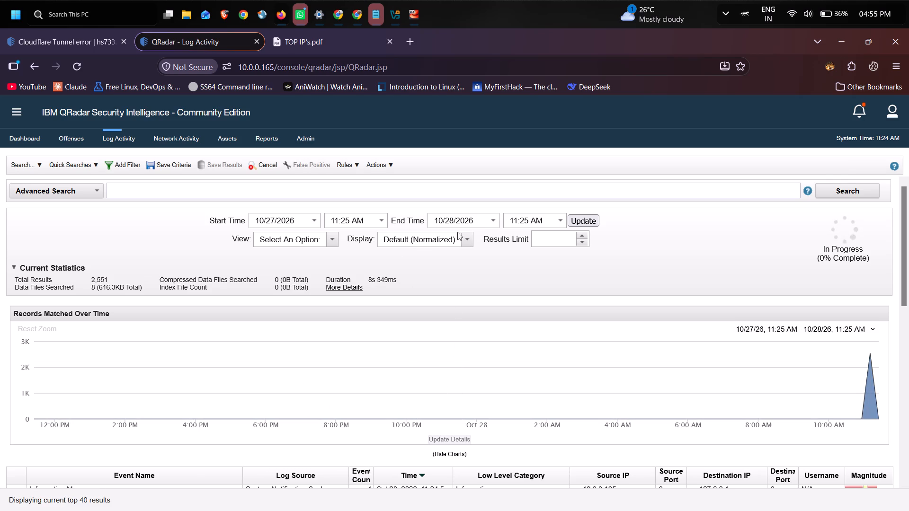
Set the event display to Source IP and agree to abort the current search.
{"action": "left_click", "coordinate": [465, 241]}
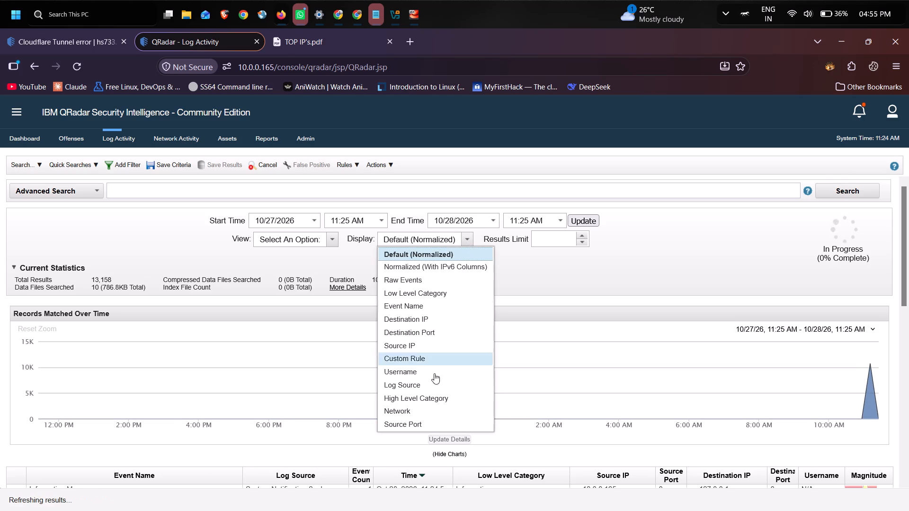
{"action": "scroll", "coordinate": [430, 386], "scroll_direction": "down", "scroll_amount": 3}
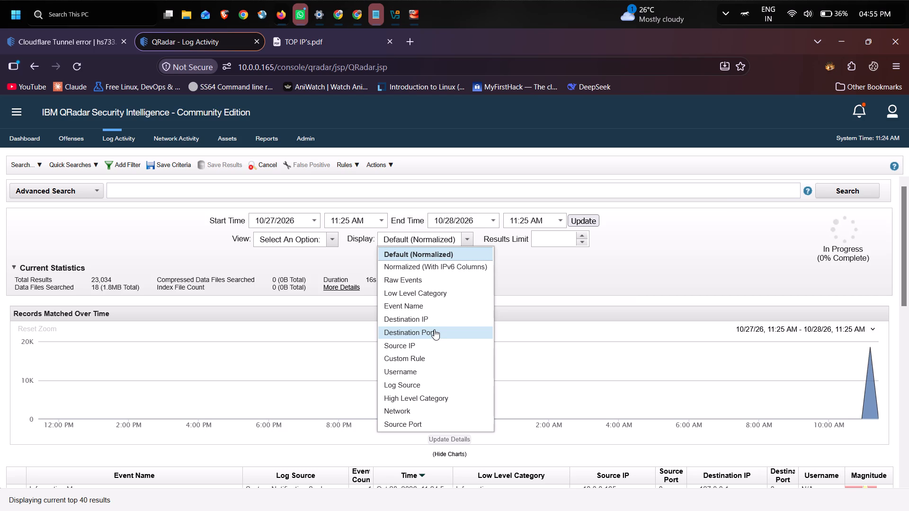
{"action": "left_click", "coordinate": [432, 344]}
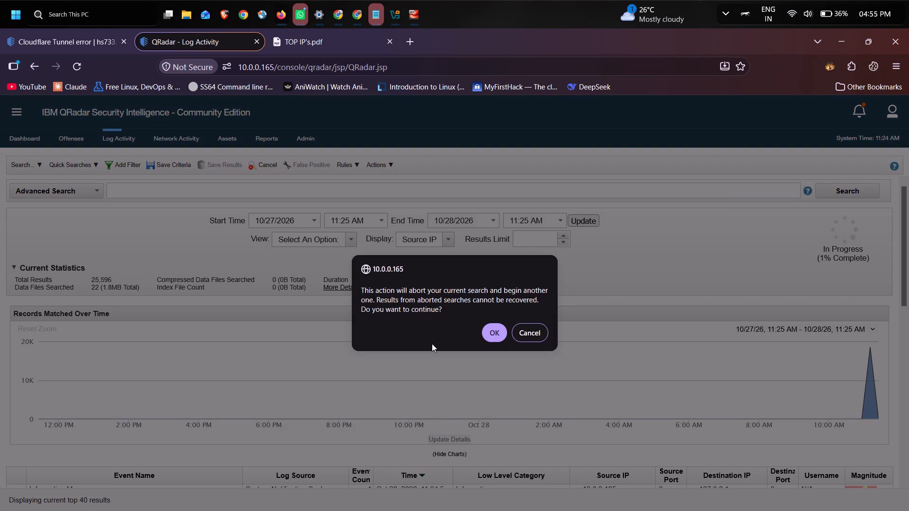
{"action": "left_click", "coordinate": [494, 332]}
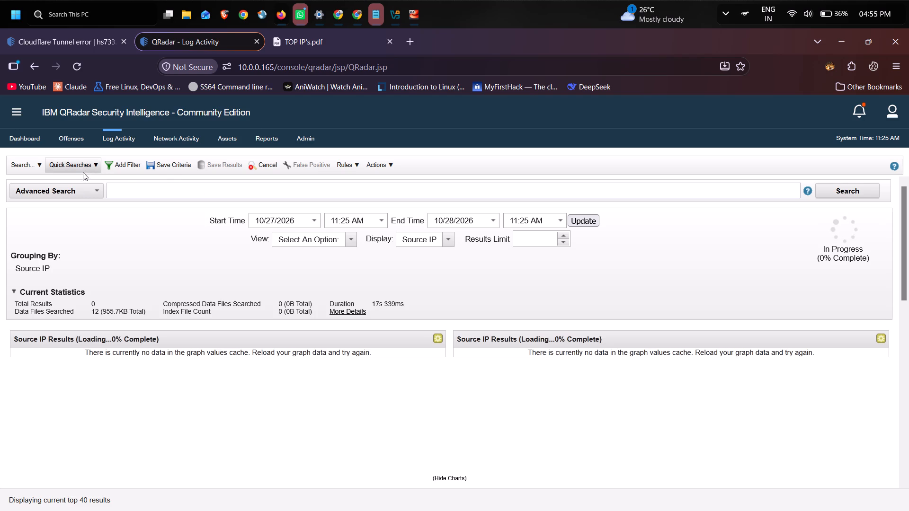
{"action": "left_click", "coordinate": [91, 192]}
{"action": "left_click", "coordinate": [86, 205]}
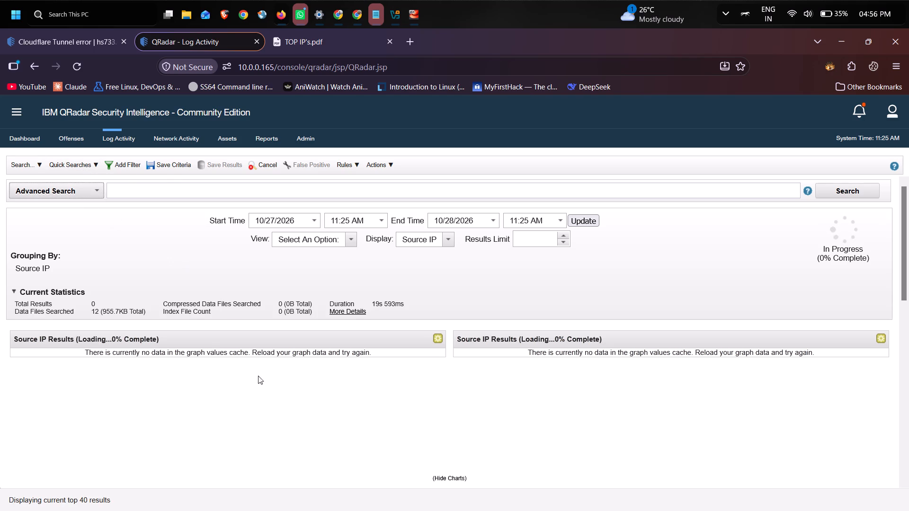
Examine the list of events grouped by source IP, including their event names and counts.
{"action": "scroll", "coordinate": [258, 387], "scroll_direction": "down", "scroll_amount": 9}
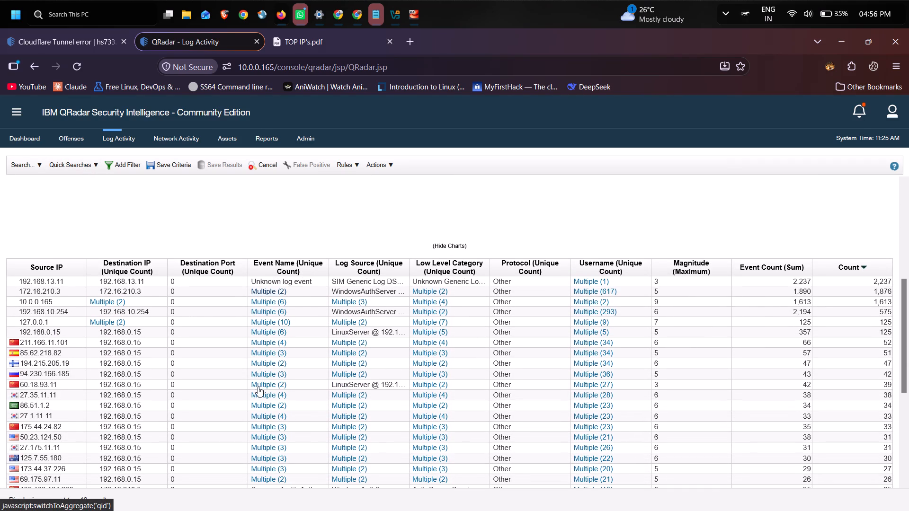
{"action": "scroll", "coordinate": [258, 387], "scroll_direction": "down", "scroll_amount": 3}
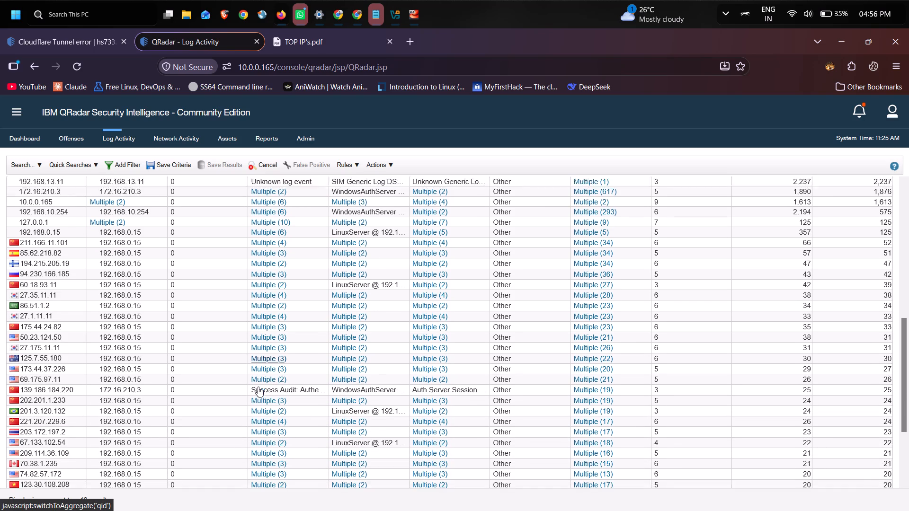
{"action": "scroll", "coordinate": [258, 387], "scroll_direction": "down", "scroll_amount": 1}
{"action": "scroll", "coordinate": [258, 387], "scroll_direction": "up", "scroll_amount": 9}
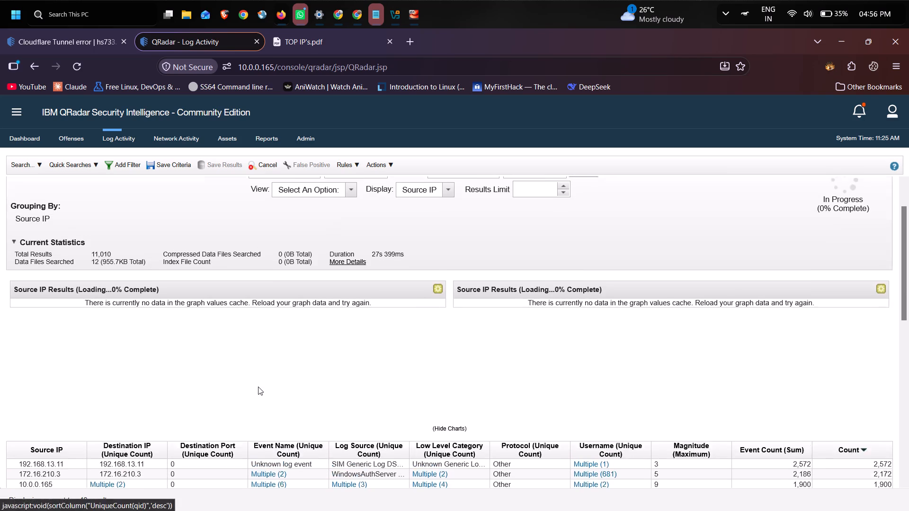
{"action": "scroll", "coordinate": [258, 387], "scroll_direction": "up", "scroll_amount": 5}
Paste the AQL example SELECT * FROM events WHERE sourceport != '0' into the advanced search and empty its quoted value.
{"action": "left_click", "coordinate": [275, 195]}
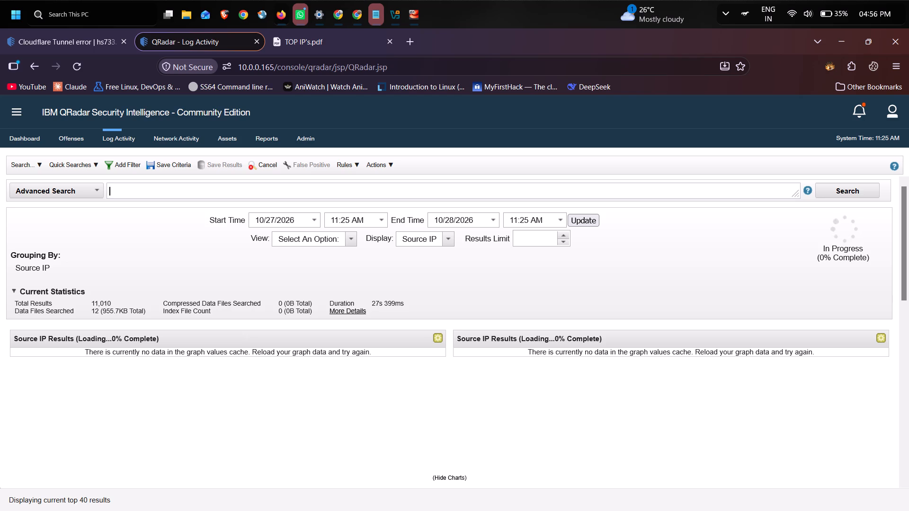
{"action": "key", "text": "ctrl+shift+v"}
{"action": "key", "text": "BackSpace"}
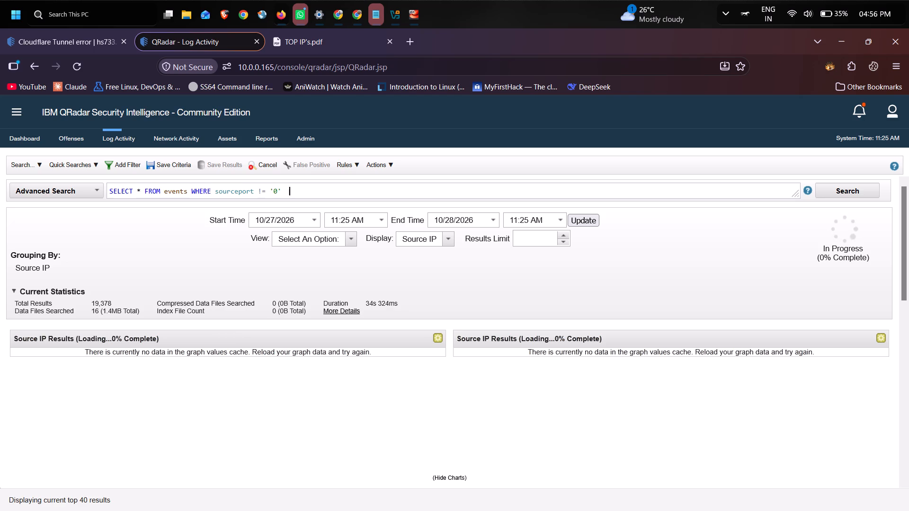
{"action": "key", "text": "BackSpace"}
{"action": "key", "text": "BackSpace"}
{"action": "key", "text": "Left"}
{"action": "key", "text": "Left"}
{"action": "key", "text": "Right"}
{"action": "key", "text": "BackSpace"}
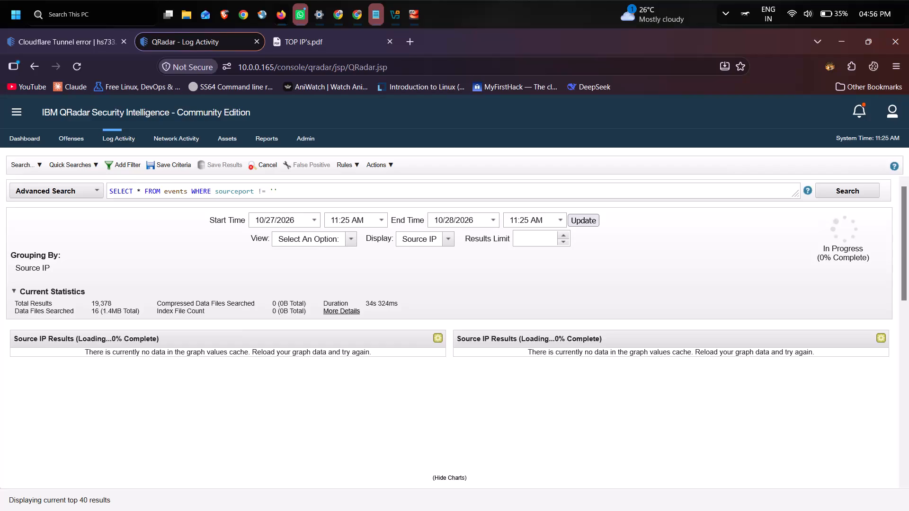
Change the query's WHERE condition to use the sourceip field with the = operator.
{"action": "key", "text": "Left"}
{"action": "key", "text": "Left"}
{"action": "key", "text": "Left"}
{"action": "key", "text": "Left"}
{"action": "key", "text": "Left"}
{"action": "key", "text": "Left"}
{"action": "key", "text": "Right"}
{"action": "key", "text": "BackSpace"}
{"action": "key", "text": "BackSpace"}
{"action": "key", "text": "BackSpace"}
{"action": "key", "text": "BackSpace"}
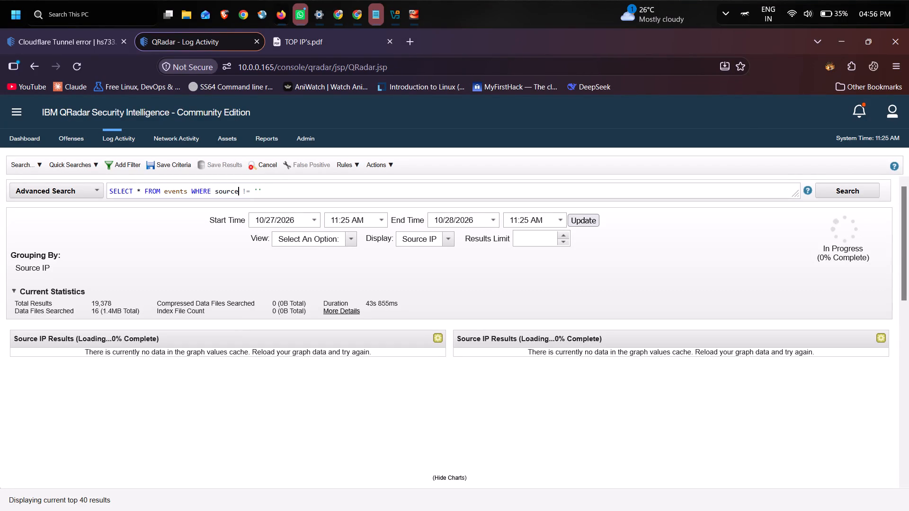
{"action": "type", "text": "ip"}
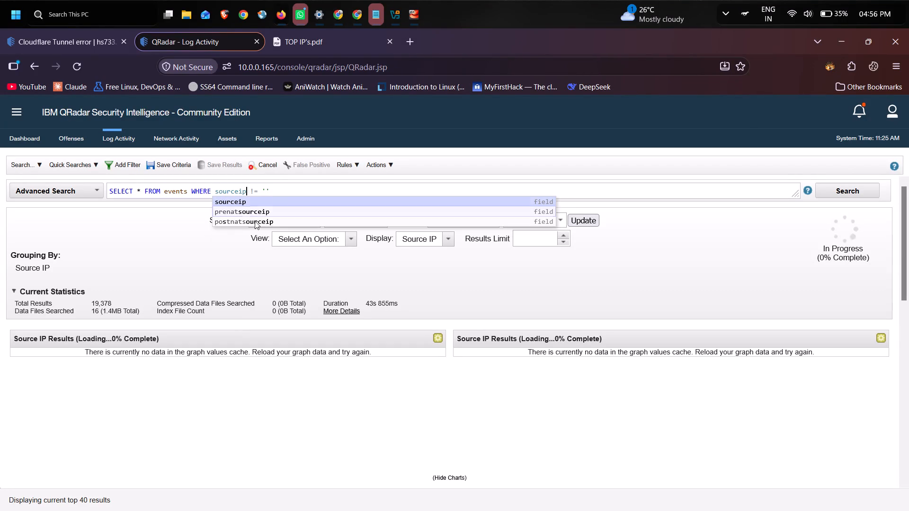
{"action": "left_click", "coordinate": [251, 201]}
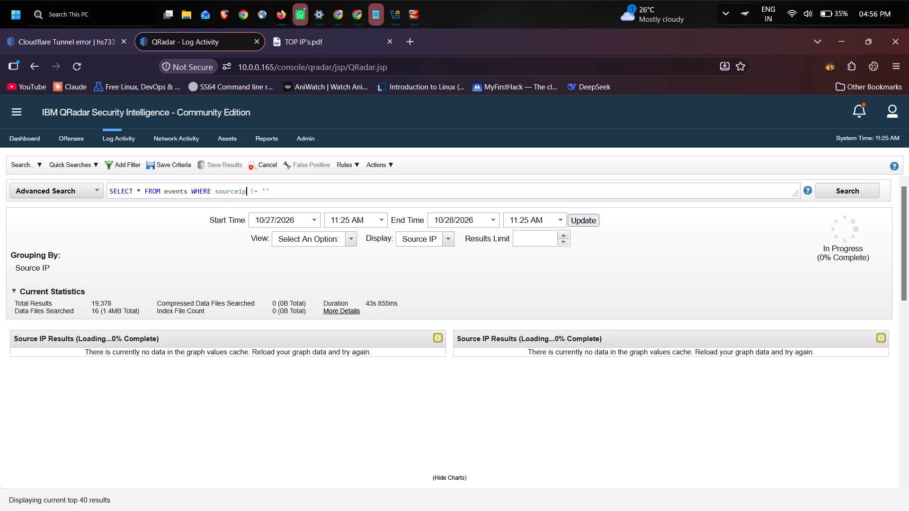
{"action": "left_click", "coordinate": [255, 194]}
{"action": "key", "text": "BackSpace"}
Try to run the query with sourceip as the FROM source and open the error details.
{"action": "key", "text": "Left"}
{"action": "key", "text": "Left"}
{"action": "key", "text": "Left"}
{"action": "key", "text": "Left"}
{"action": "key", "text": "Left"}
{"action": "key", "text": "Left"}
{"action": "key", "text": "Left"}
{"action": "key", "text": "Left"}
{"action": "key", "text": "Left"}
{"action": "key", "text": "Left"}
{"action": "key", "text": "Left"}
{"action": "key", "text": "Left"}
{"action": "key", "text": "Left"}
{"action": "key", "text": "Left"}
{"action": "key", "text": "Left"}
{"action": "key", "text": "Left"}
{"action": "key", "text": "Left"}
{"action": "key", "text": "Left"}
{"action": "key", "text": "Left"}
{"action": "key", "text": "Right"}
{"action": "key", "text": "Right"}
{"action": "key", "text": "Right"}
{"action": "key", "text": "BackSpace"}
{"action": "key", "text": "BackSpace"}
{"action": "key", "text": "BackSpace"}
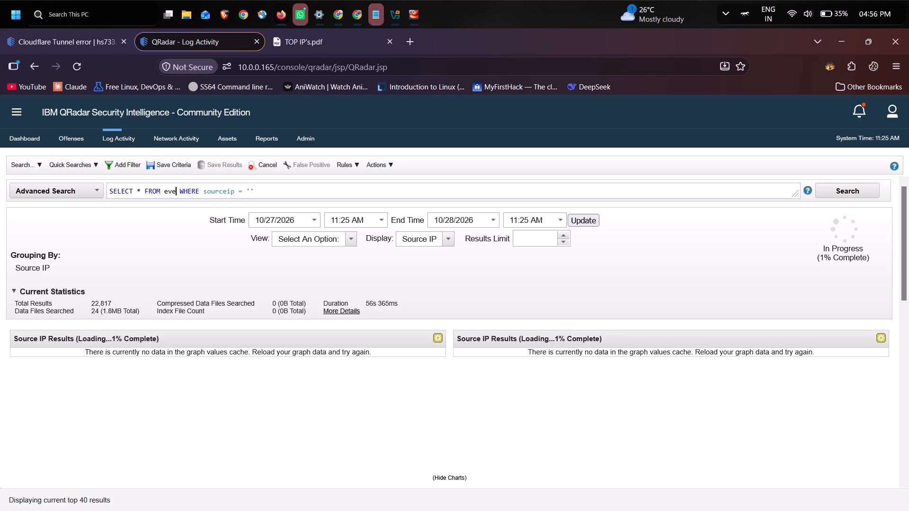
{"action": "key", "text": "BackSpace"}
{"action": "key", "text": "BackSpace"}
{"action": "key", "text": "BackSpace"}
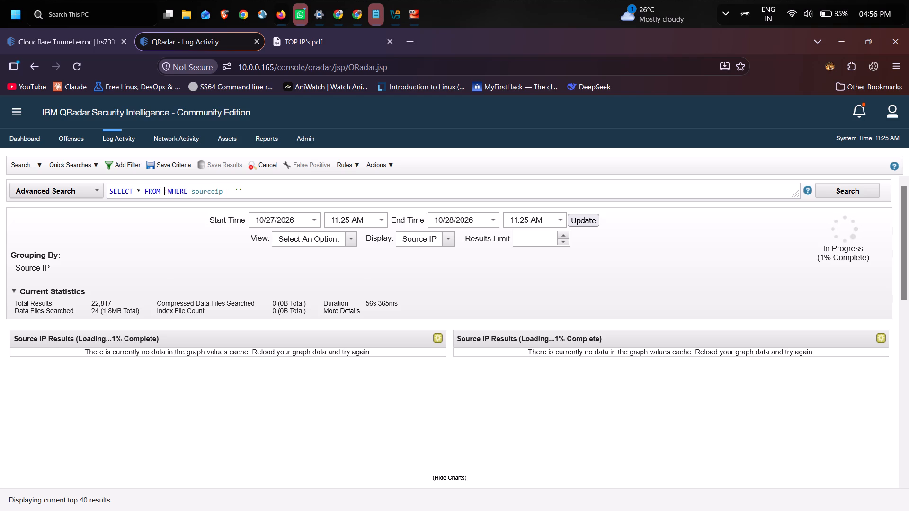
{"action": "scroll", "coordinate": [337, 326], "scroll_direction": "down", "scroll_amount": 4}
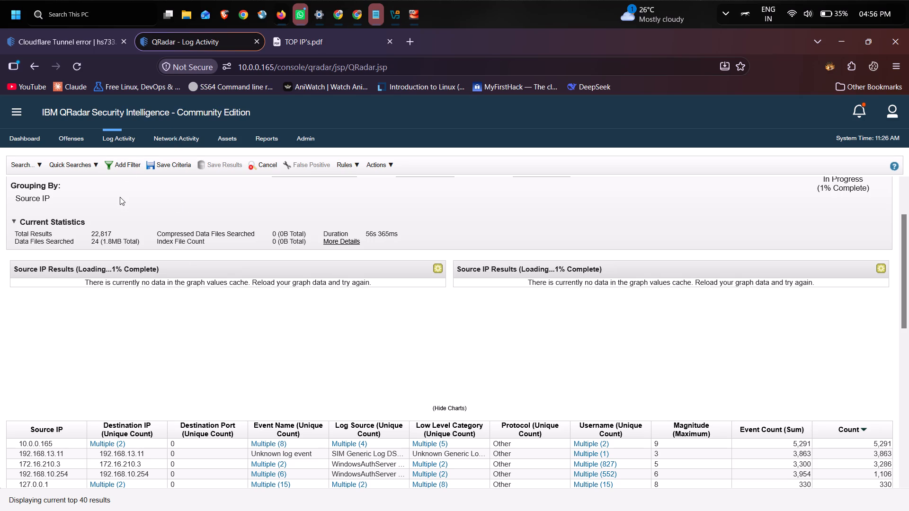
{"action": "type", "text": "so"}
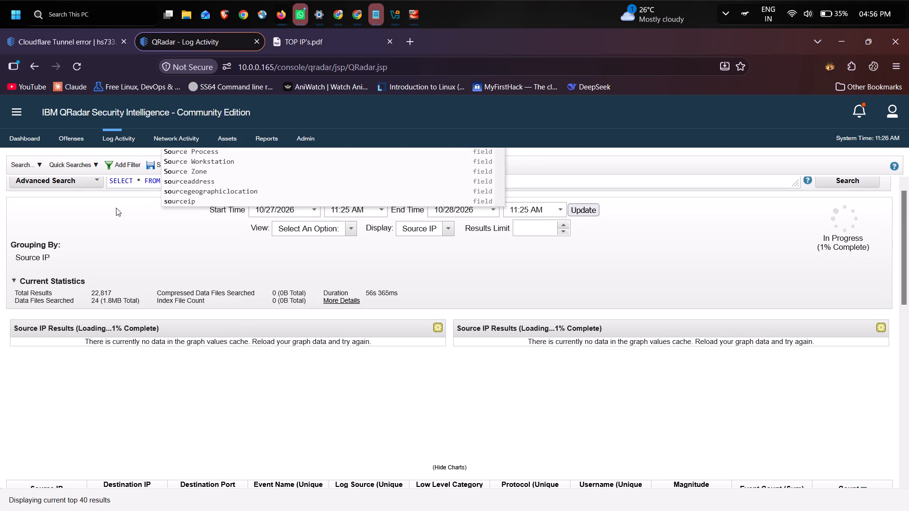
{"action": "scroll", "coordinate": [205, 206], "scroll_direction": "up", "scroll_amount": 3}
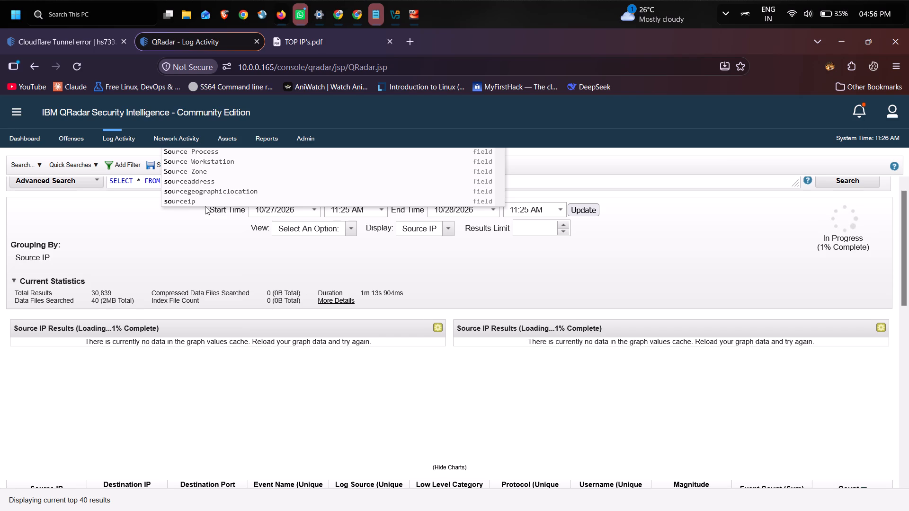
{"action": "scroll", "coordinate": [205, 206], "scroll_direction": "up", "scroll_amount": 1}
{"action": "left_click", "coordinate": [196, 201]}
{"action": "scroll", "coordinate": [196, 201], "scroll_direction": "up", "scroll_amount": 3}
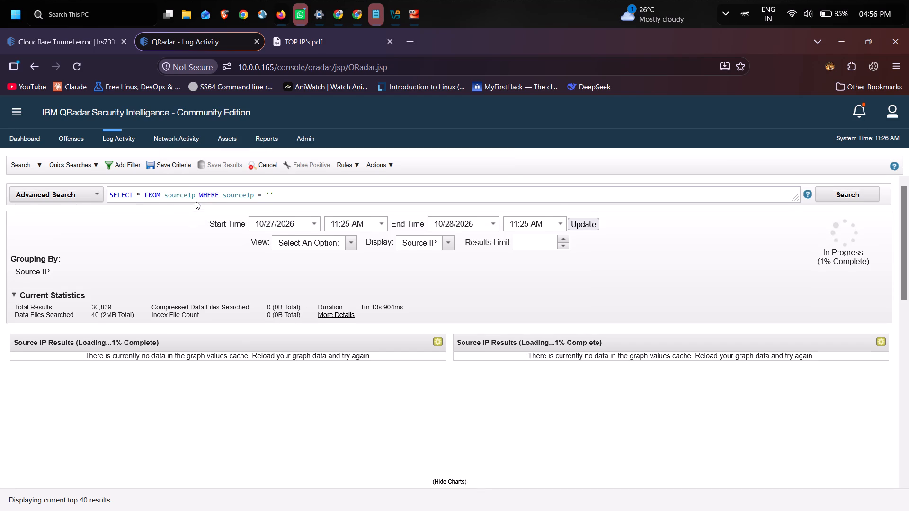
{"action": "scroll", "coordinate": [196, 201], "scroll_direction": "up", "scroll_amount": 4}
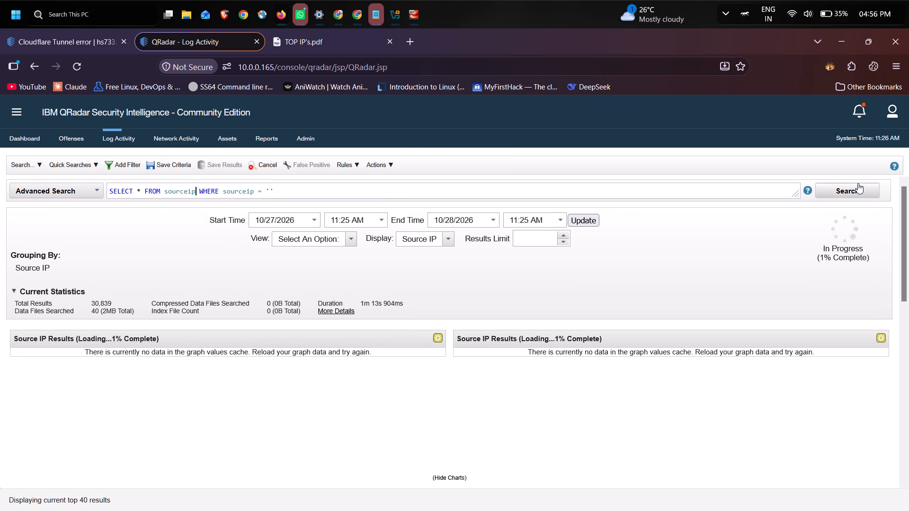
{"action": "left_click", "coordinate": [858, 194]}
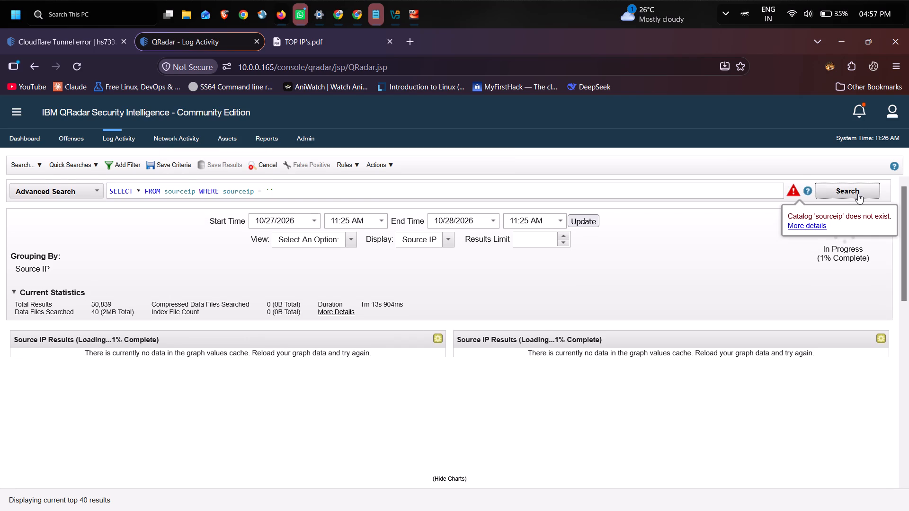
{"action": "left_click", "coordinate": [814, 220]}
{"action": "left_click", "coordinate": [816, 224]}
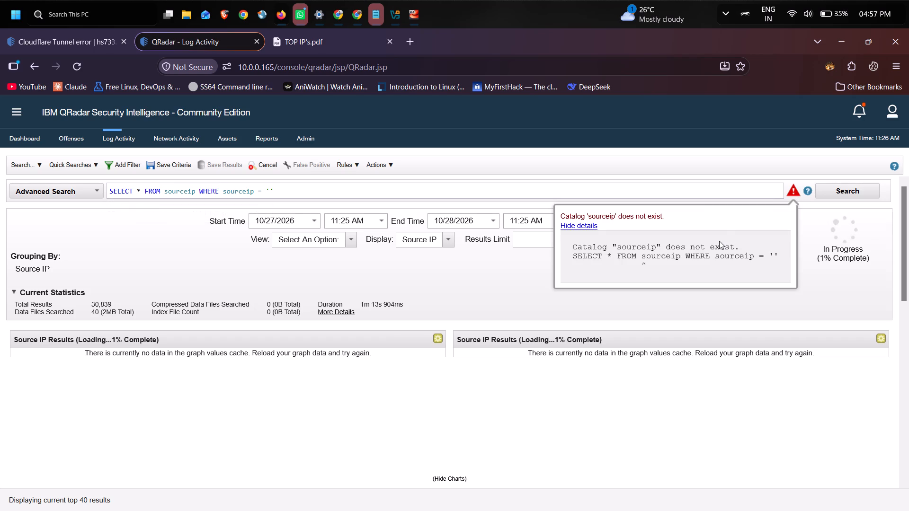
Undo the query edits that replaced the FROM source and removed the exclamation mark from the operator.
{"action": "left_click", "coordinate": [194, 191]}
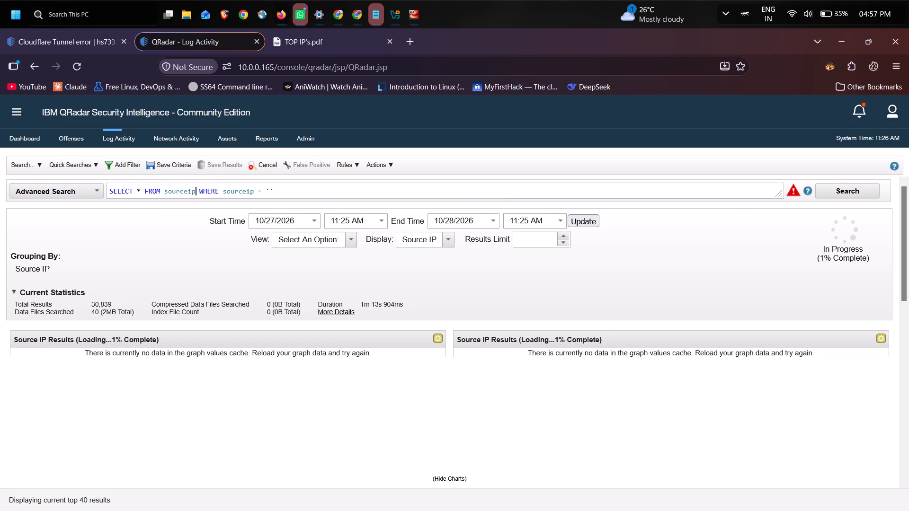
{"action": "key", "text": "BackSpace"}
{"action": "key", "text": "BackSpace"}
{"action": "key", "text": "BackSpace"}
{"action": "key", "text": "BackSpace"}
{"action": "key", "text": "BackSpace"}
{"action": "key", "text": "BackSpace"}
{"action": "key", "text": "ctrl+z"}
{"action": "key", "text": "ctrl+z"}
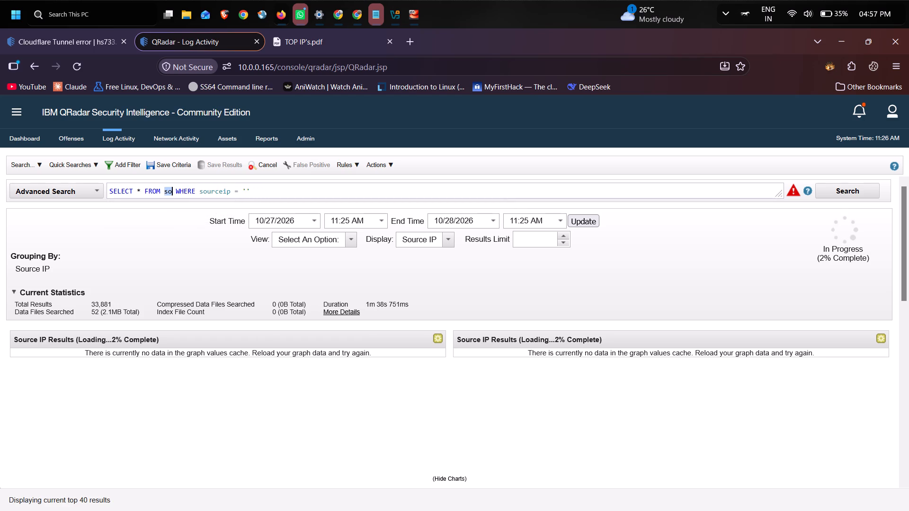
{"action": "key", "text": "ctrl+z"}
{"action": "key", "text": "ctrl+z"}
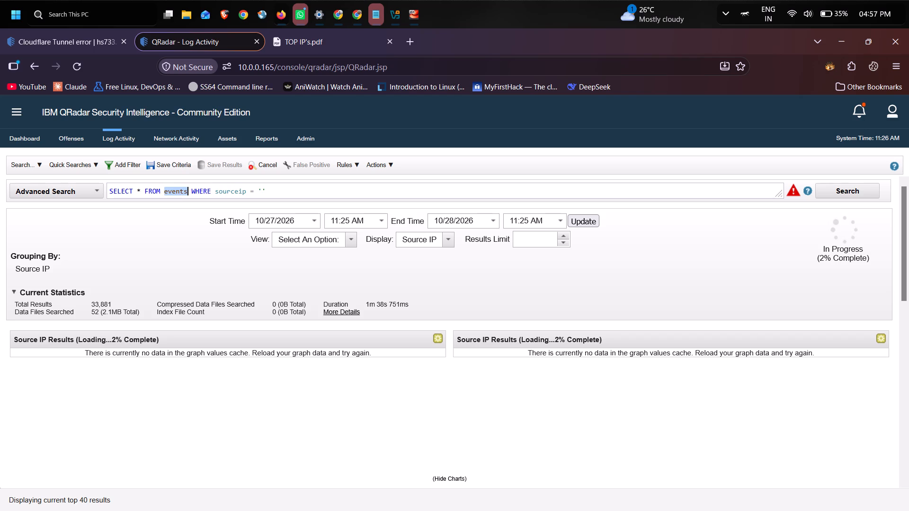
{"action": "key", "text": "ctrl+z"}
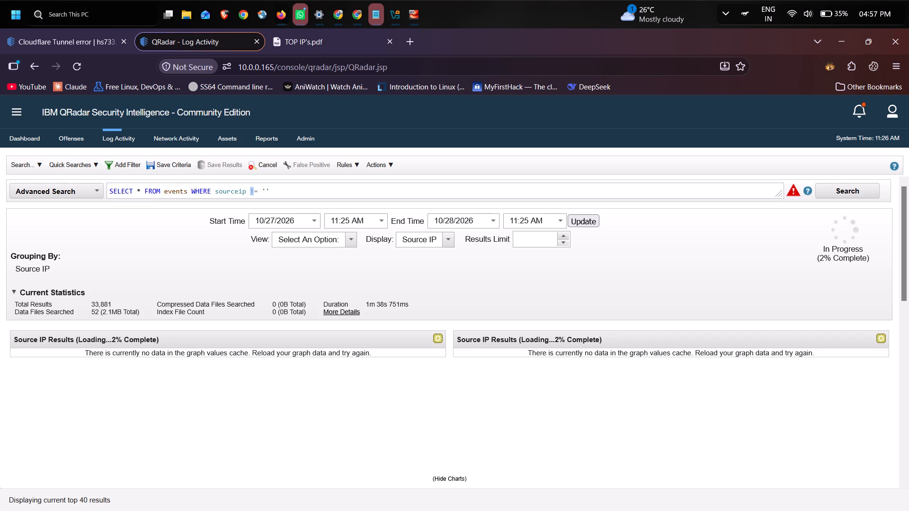
Set the query's WHERE condition to sourceip = 'failed login attempts'.
{"action": "key", "text": "BackSpace"}
{"action": "key", "text": "Right"}
{"action": "key", "text": "Right"}
{"action": "key", "text": "Right"}
{"action": "key", "text": "f"}
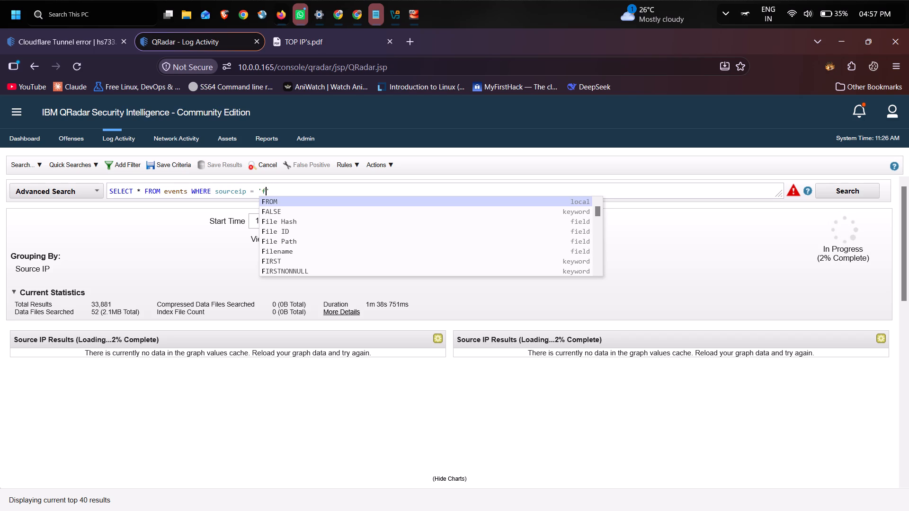
{"action": "type", "text": "ailed"}
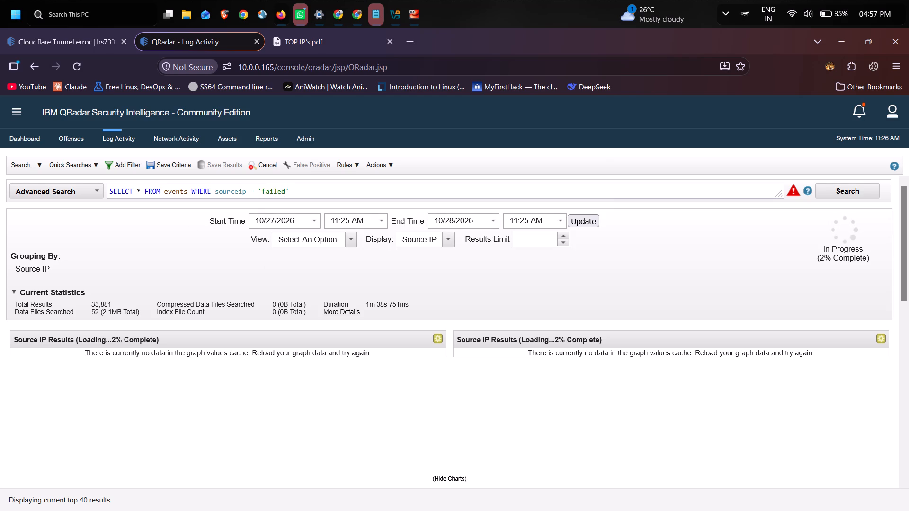
{"action": "key", "text": "space"}
{"action": "type", "text": "login"}
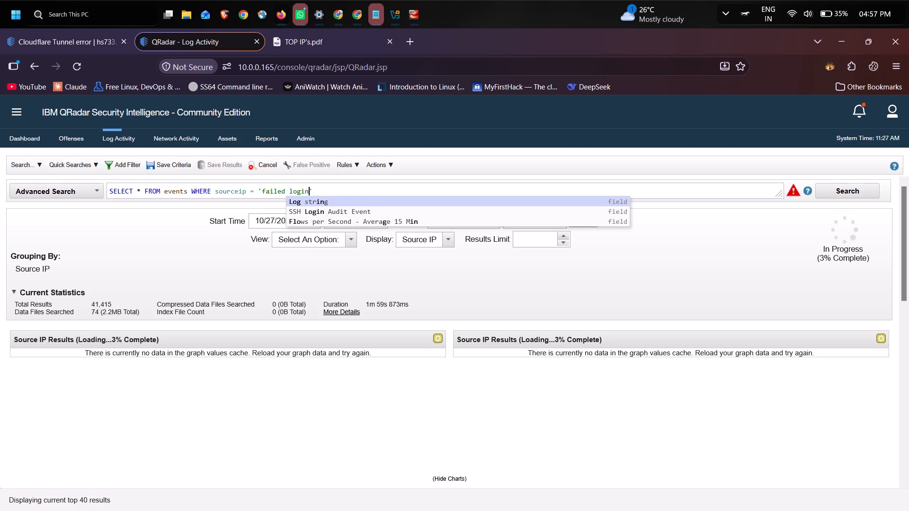
{"action": "key", "text": "space"}
{"action": "type", "text": "att"}
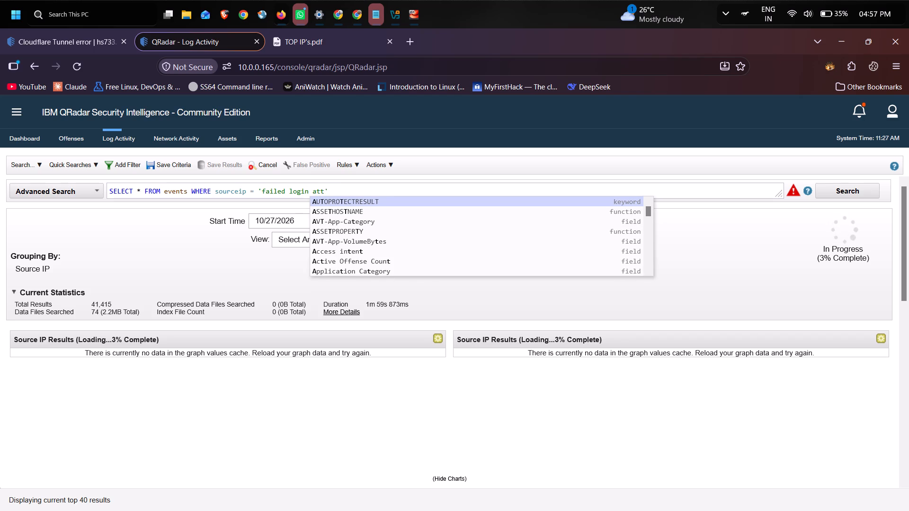
{"action": "type", "text": "emp"}
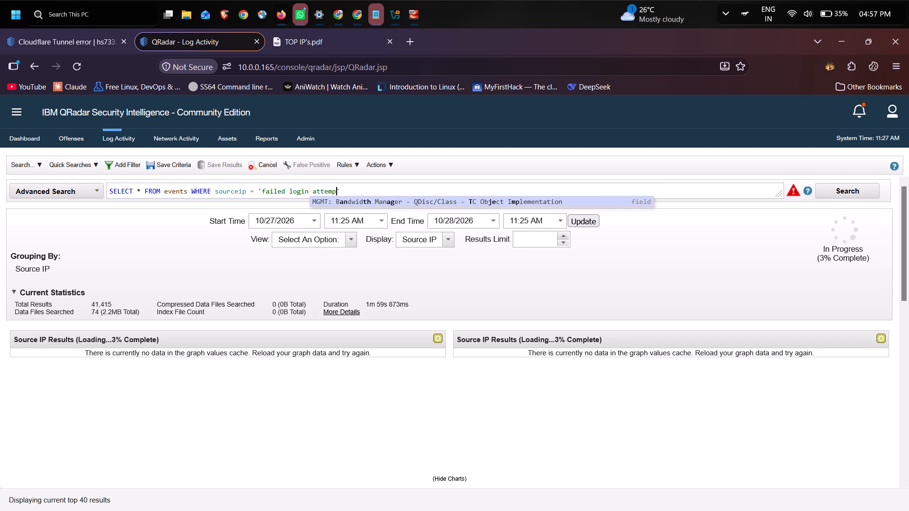
{"action": "type", "text": "ts"}
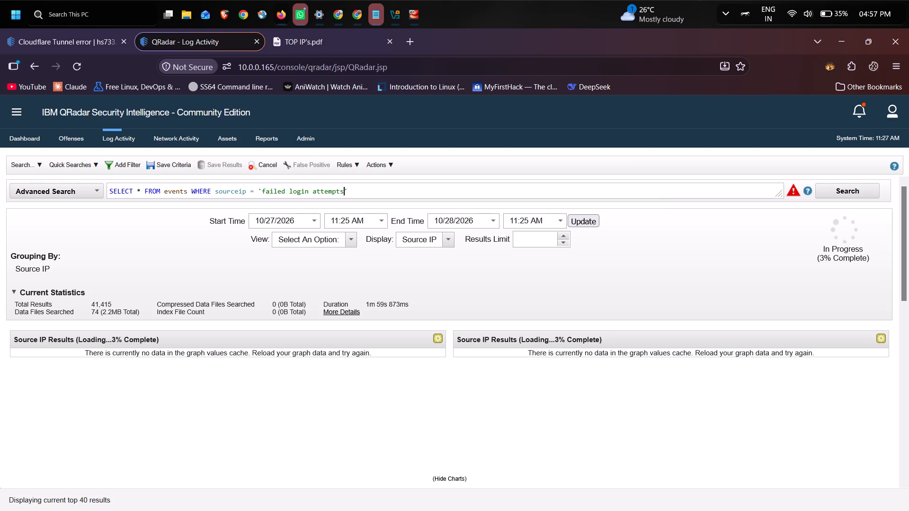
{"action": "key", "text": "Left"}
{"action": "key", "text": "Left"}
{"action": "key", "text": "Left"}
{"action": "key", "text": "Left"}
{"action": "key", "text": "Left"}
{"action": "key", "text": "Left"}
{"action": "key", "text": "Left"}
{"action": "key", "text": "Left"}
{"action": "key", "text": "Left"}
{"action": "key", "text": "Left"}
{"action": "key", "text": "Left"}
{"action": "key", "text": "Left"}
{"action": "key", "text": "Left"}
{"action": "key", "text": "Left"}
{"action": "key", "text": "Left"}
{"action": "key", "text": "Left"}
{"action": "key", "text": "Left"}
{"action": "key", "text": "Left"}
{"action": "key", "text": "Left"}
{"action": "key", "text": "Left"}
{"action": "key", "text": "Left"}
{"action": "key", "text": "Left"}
Try to run the query with sourceip = 'failed login attempts' and expand the error details.
{"action": "left_click", "coordinate": [839, 192]}
{"action": "left_click", "coordinate": [805, 226]}
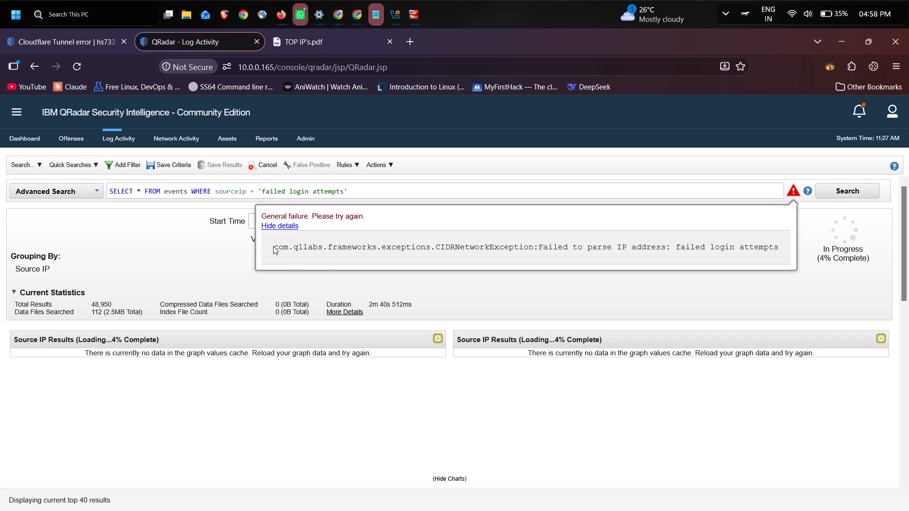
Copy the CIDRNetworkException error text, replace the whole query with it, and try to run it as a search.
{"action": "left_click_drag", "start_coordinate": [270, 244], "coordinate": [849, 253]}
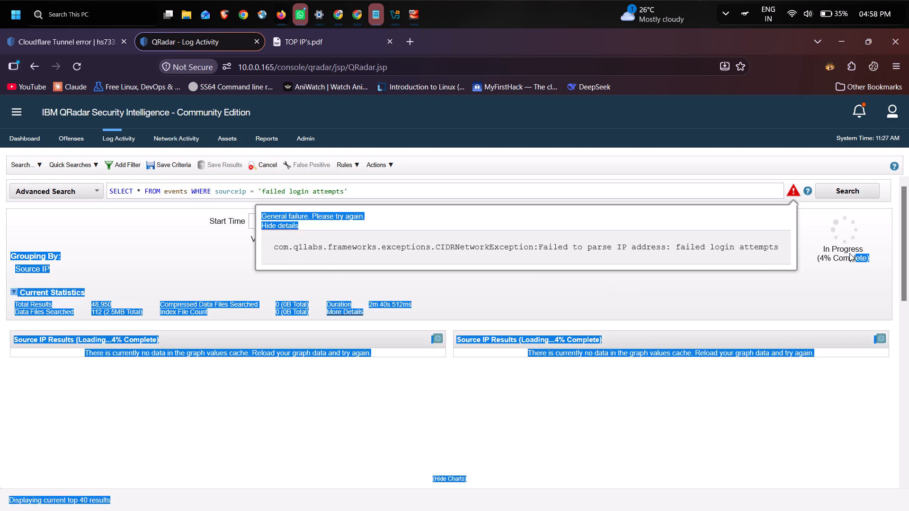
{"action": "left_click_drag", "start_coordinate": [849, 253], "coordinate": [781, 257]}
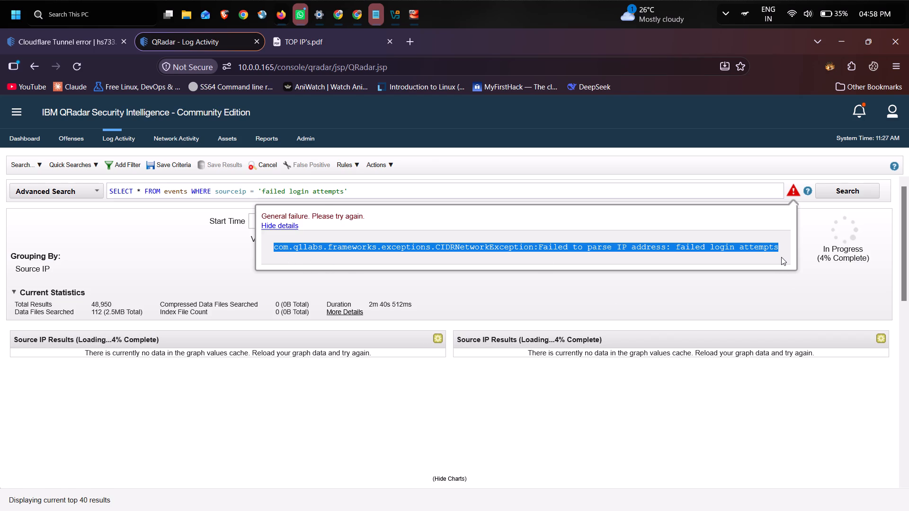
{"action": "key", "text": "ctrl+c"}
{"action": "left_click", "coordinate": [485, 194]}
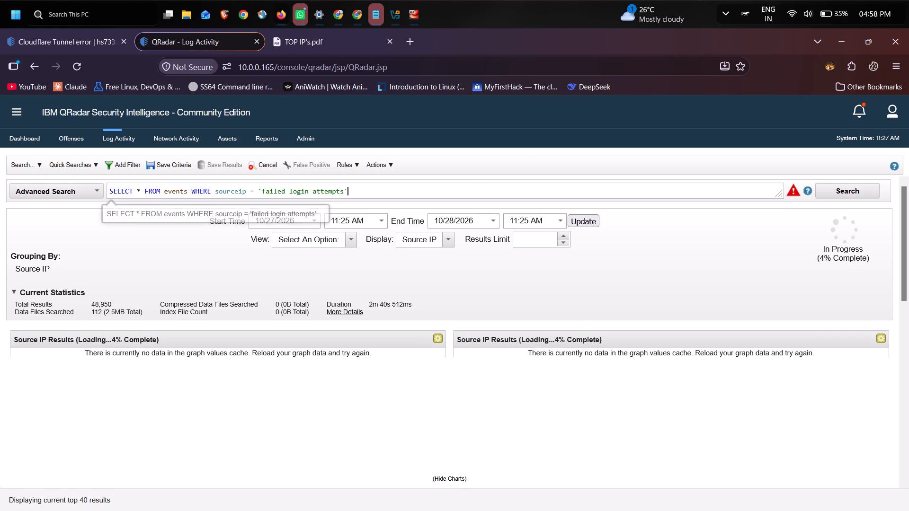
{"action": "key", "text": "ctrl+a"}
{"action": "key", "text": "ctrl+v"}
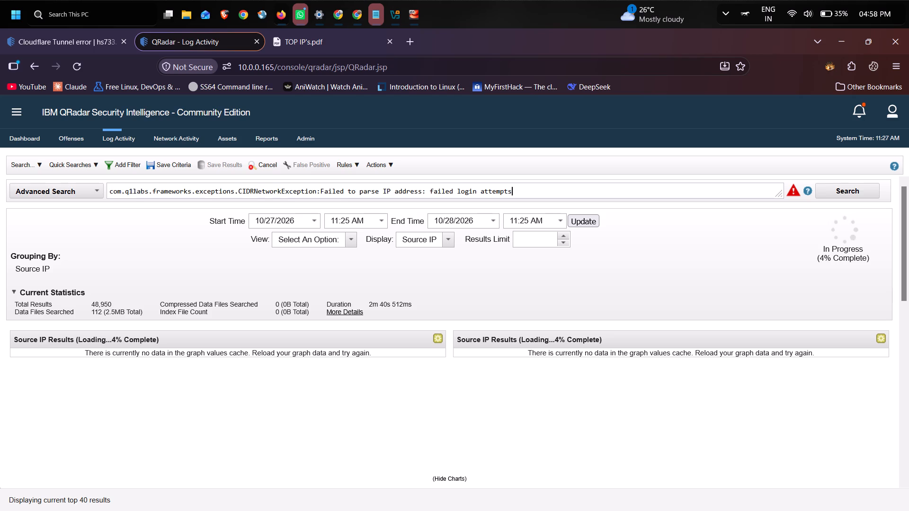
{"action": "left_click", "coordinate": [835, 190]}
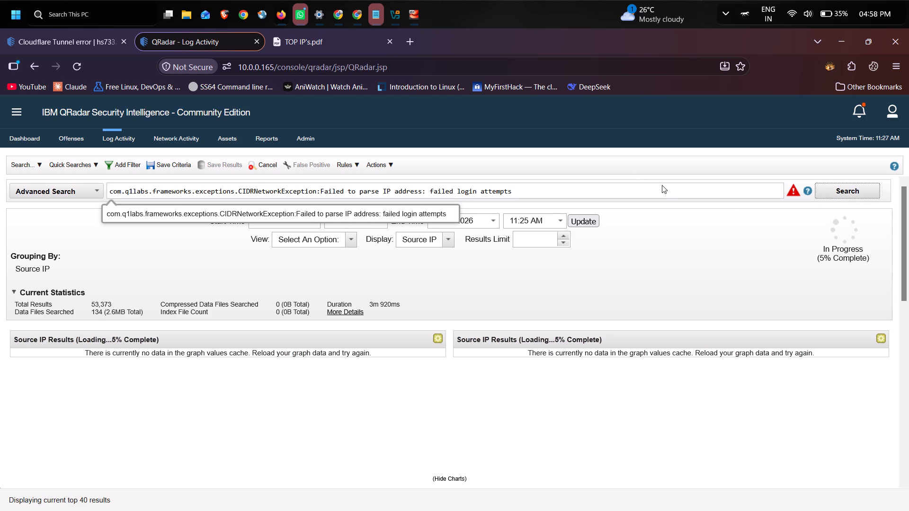
Clear all text from the advanced search query.
{"action": "left_click", "coordinate": [642, 190]}
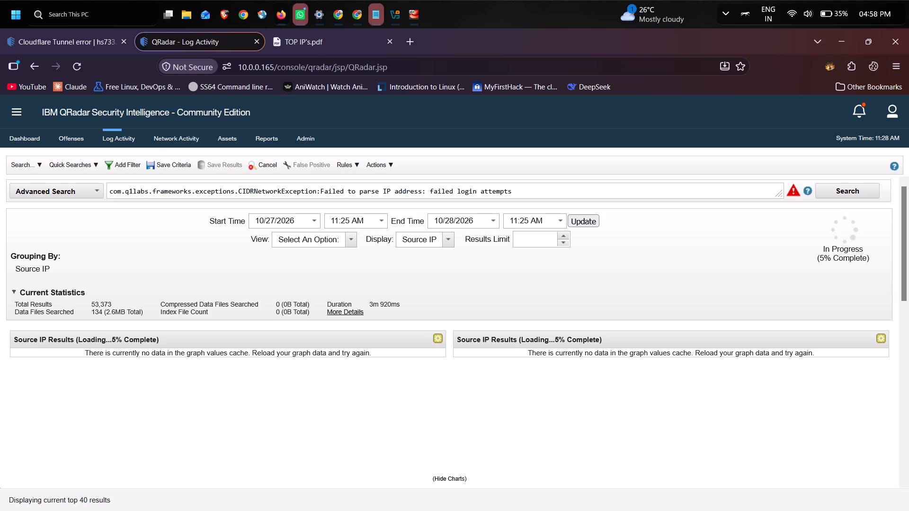
{"action": "key", "text": "ctrl+a"}
{"action": "key", "text": "ctrl+BackSpace"}
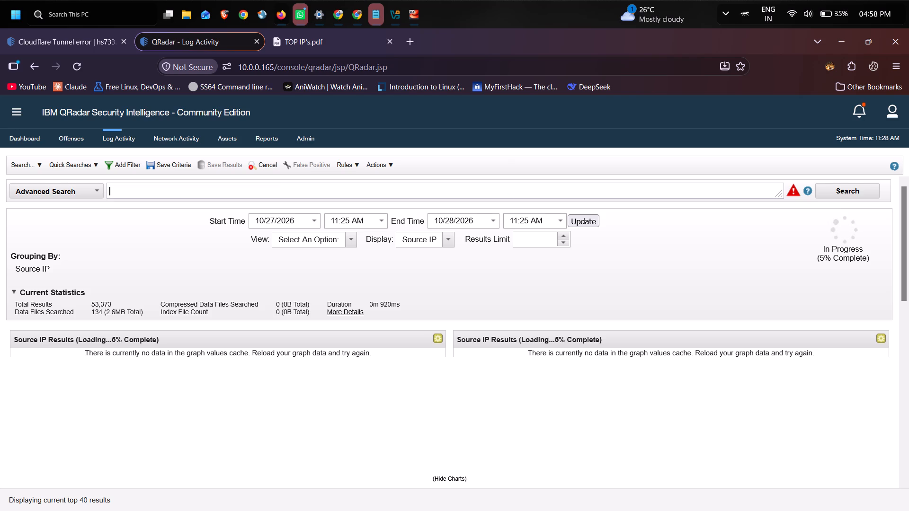
Examine the event results grouped by source IP, including event names, usernames and counts.
{"action": "scroll", "coordinate": [637, 354], "scroll_direction": "down", "scroll_amount": 3}
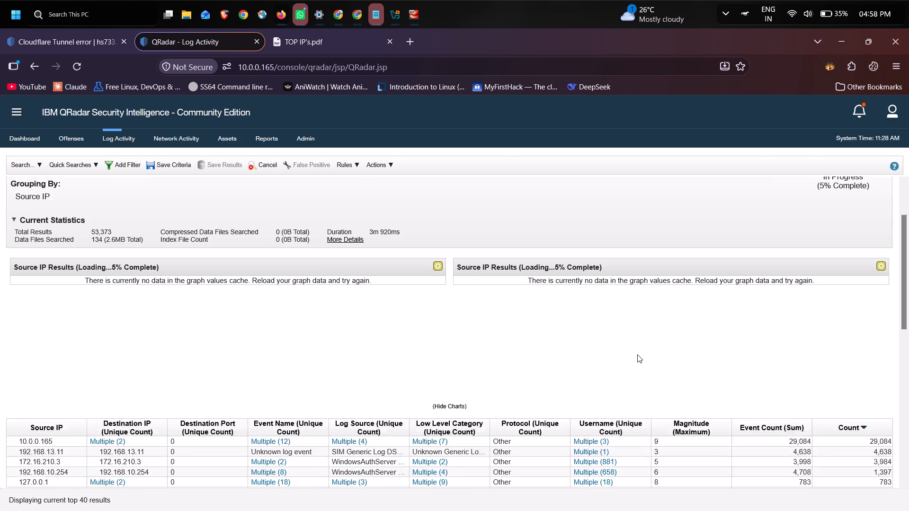
{"action": "scroll", "coordinate": [637, 354], "scroll_direction": "down", "scroll_amount": 4}
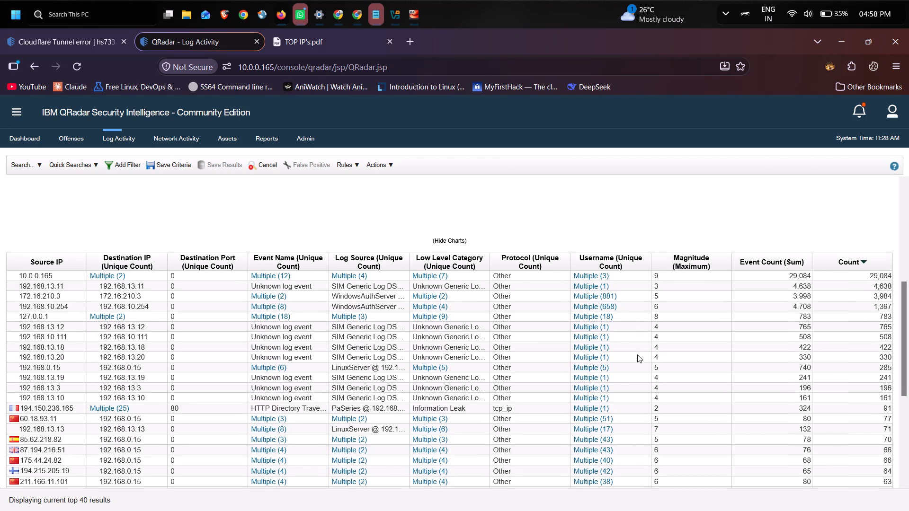
{"action": "scroll", "coordinate": [637, 354], "scroll_direction": "down", "scroll_amount": 3}
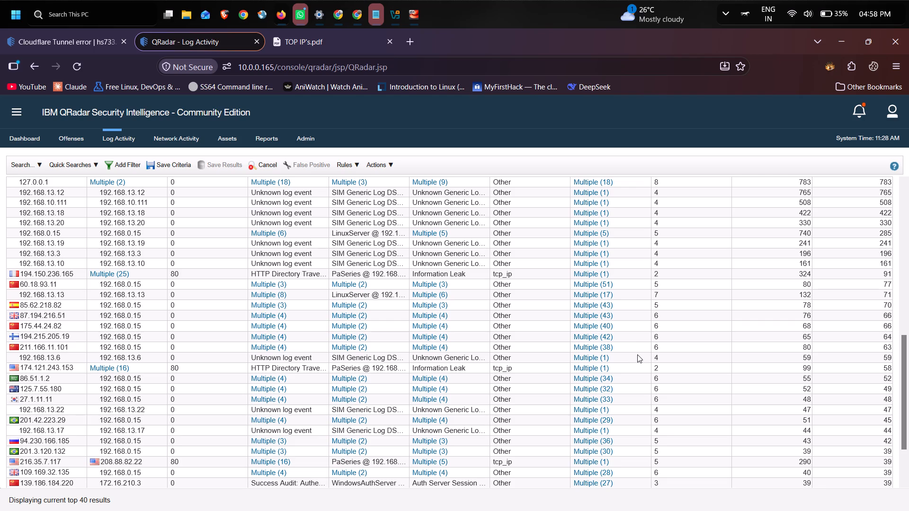
{"action": "scroll", "coordinate": [570, 358], "scroll_direction": "down", "scroll_amount": 1}
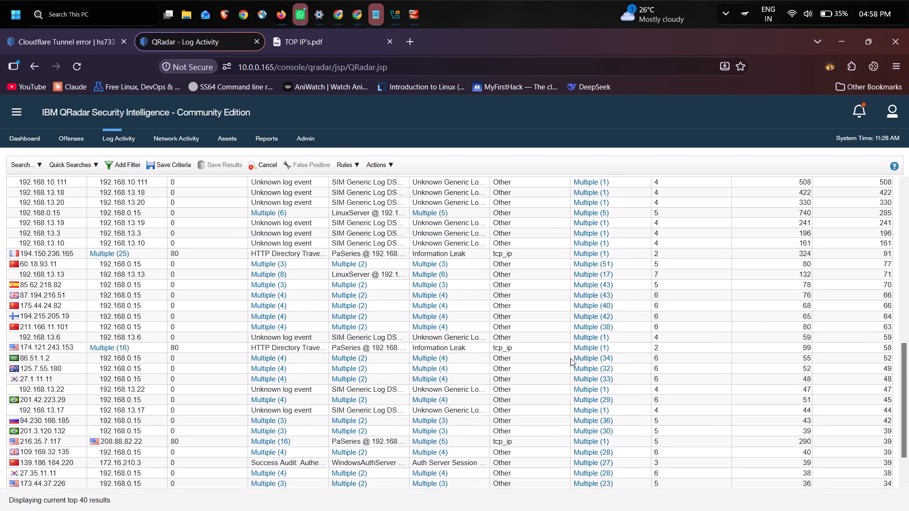
{"action": "scroll", "coordinate": [570, 358], "scroll_direction": "down", "scroll_amount": 7}
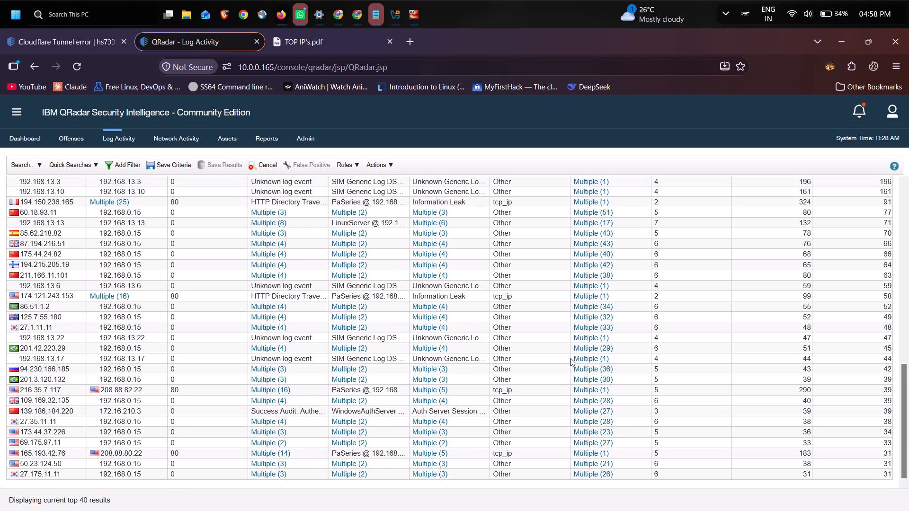
{"action": "scroll", "coordinate": [570, 358], "scroll_direction": "up", "scroll_amount": 15}
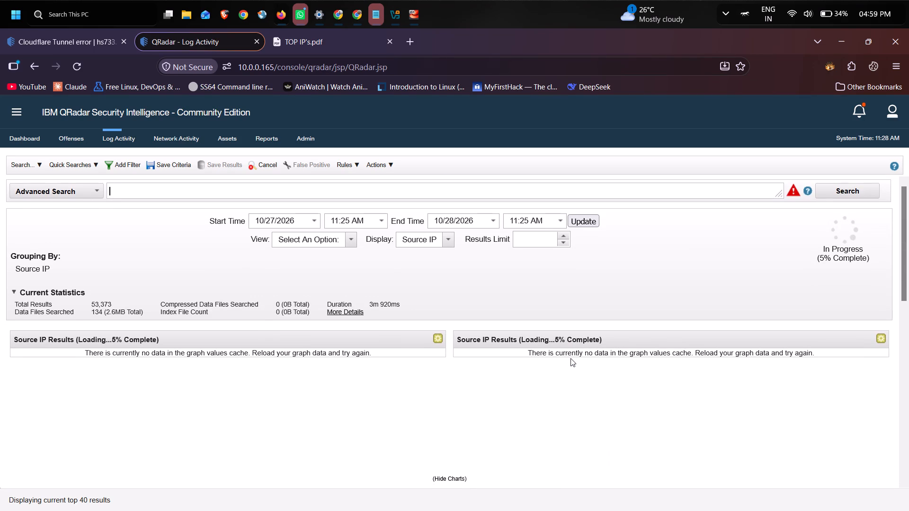
Set the results' time range to Last 24 Hours, agreeing to abort the search in progress.
{"action": "left_click", "coordinate": [354, 241]}
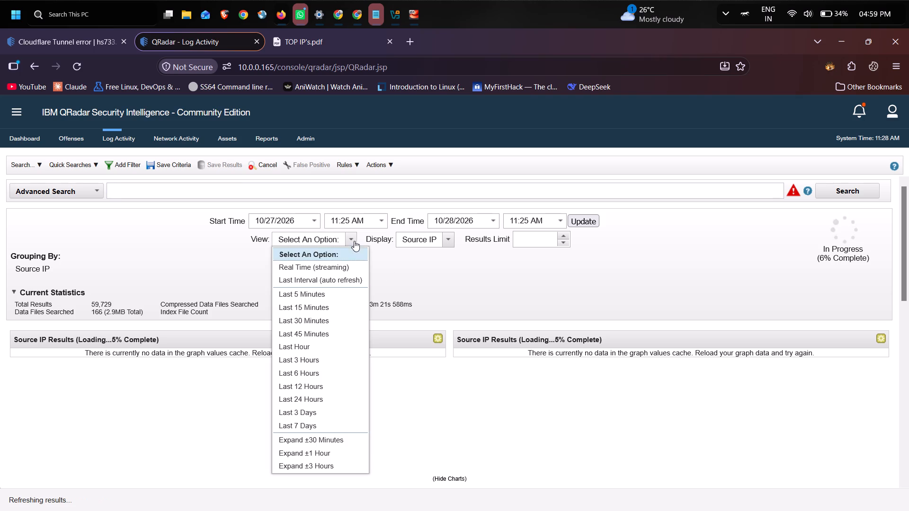
{"action": "left_click", "coordinate": [330, 400]}
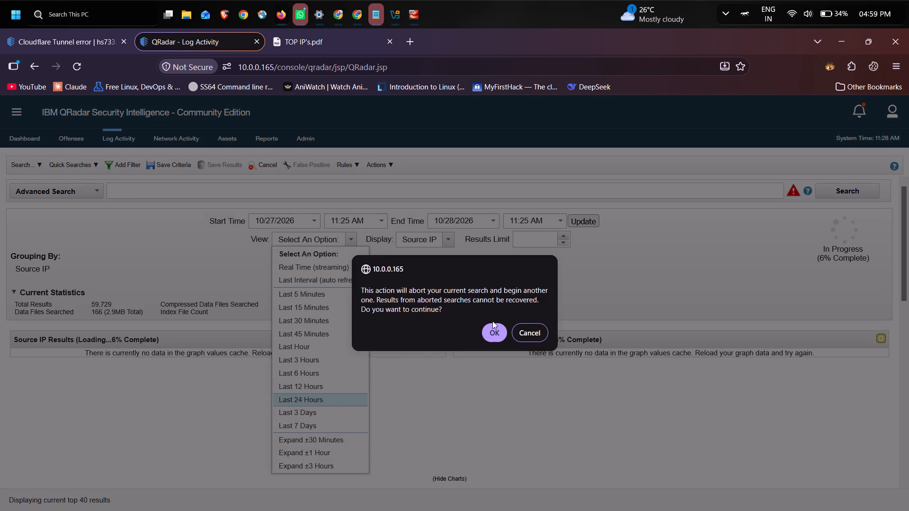
{"action": "left_click", "coordinate": [498, 335]}
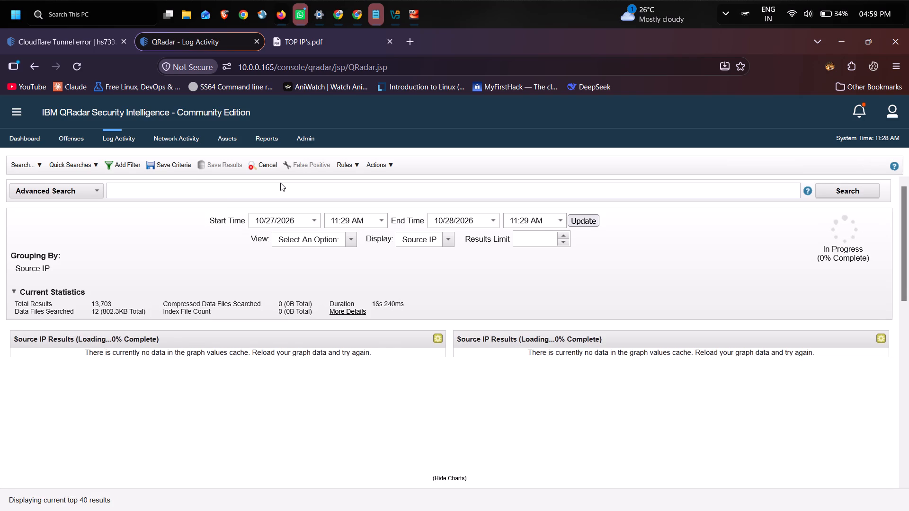
Examine the results table of the restarted 24-hour search grouped by source IP.
{"action": "scroll", "coordinate": [294, 329], "scroll_direction": "down", "scroll_amount": 1}
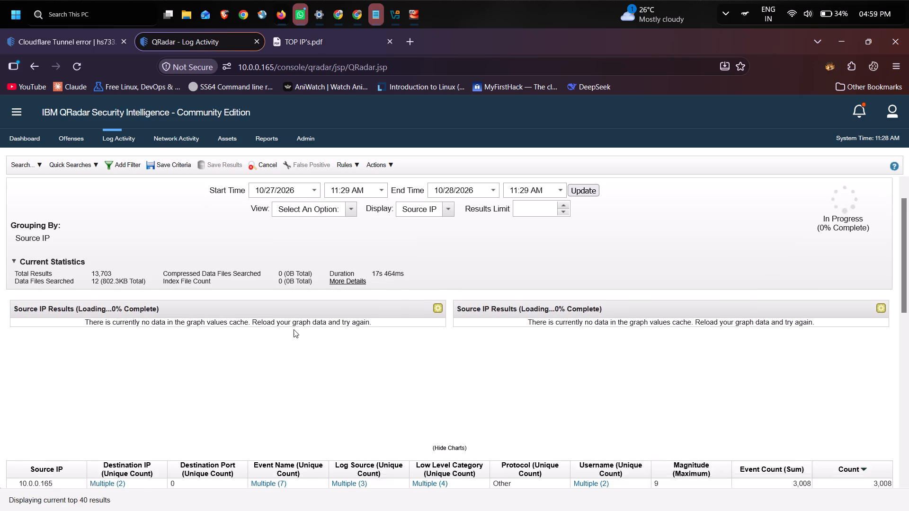
{"action": "scroll", "coordinate": [294, 329], "scroll_direction": "down", "scroll_amount": 6}
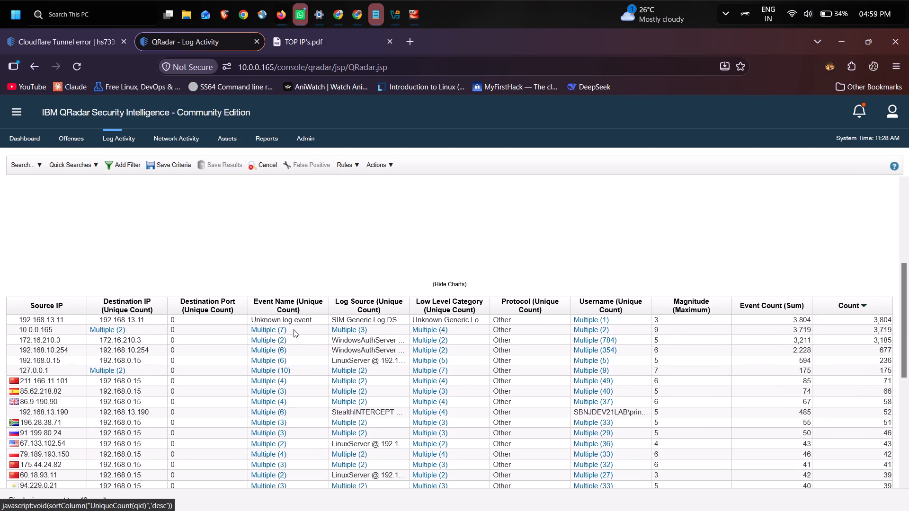
{"action": "scroll", "coordinate": [294, 329], "scroll_direction": "down", "scroll_amount": 4}
{"action": "scroll", "coordinate": [294, 329], "scroll_direction": "up", "scroll_amount": 6}
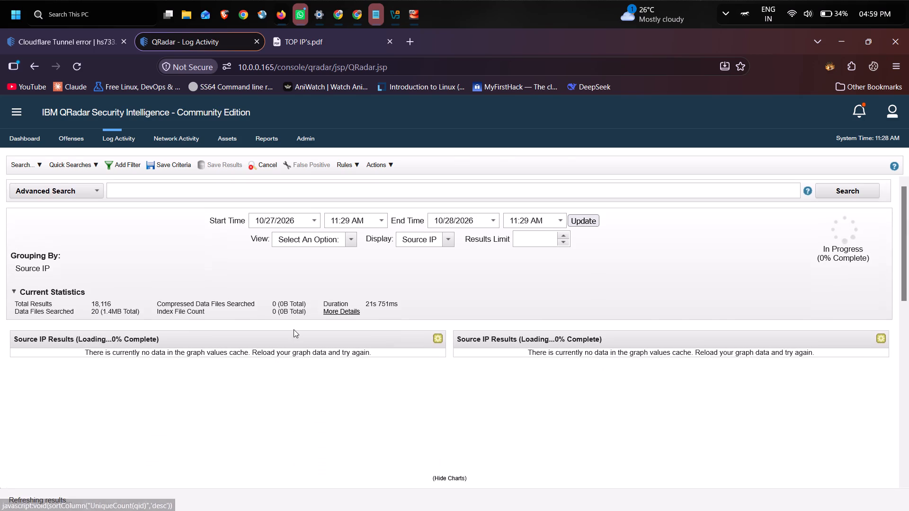
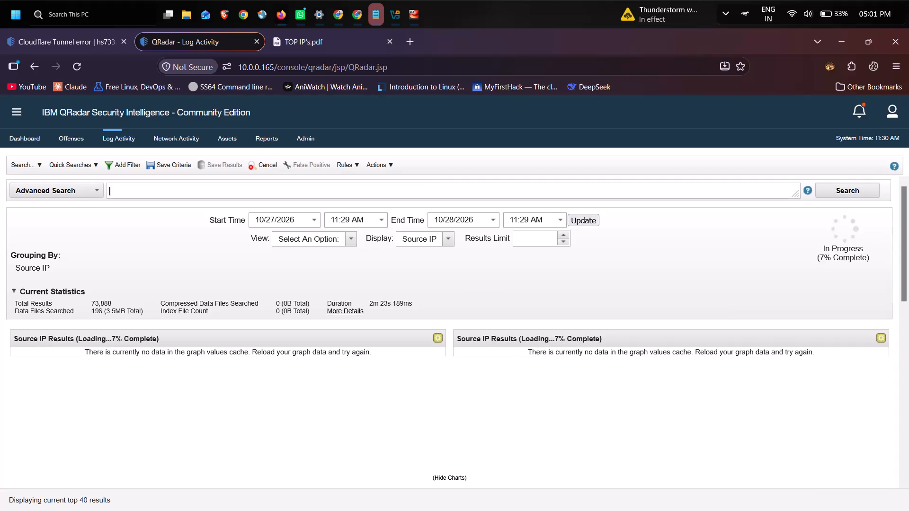
Paste the copied AQL failed-login query covering the LAST 24 HOURS into the advanced search and run it.
{"action": "key", "text": "ctrl+v"}
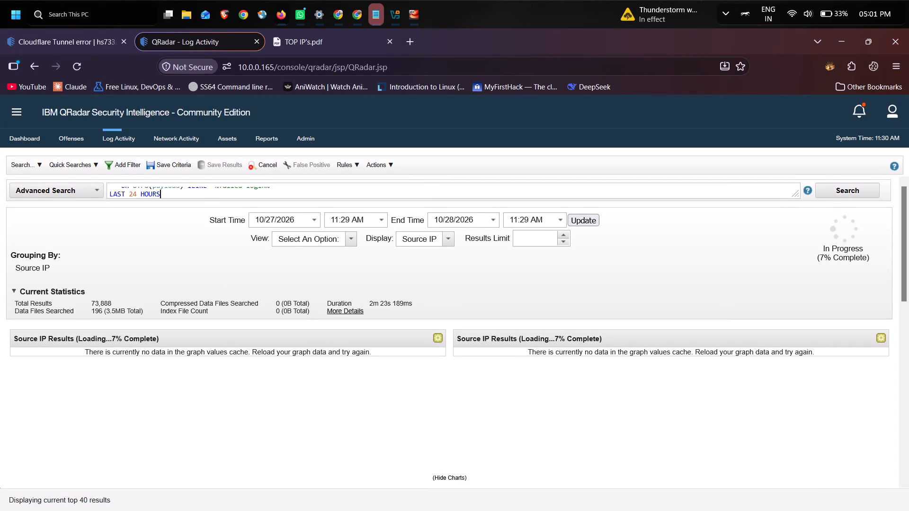
{"action": "left_click", "coordinate": [841, 191]}
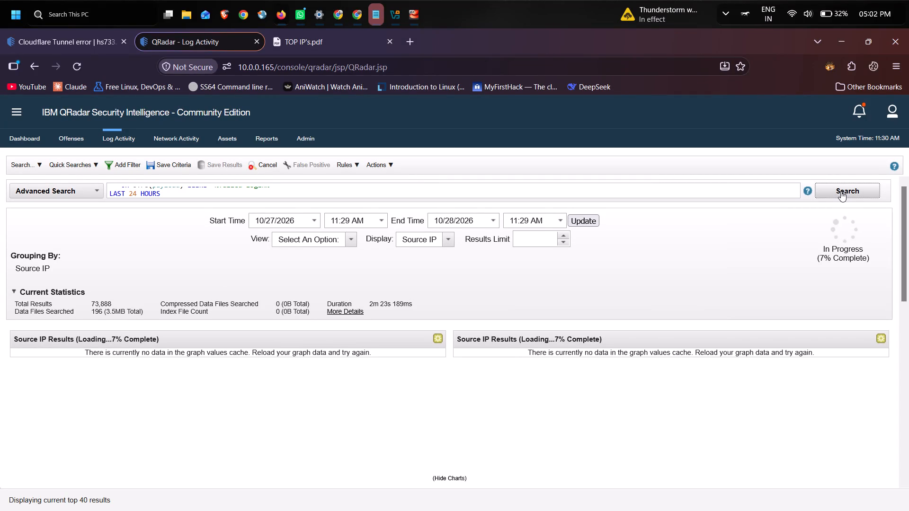
Examine the event results grouped by source IP, including event names, log sources, usernames and counts.
{"action": "scroll", "coordinate": [604, 261], "scroll_direction": "down", "scroll_amount": 5}
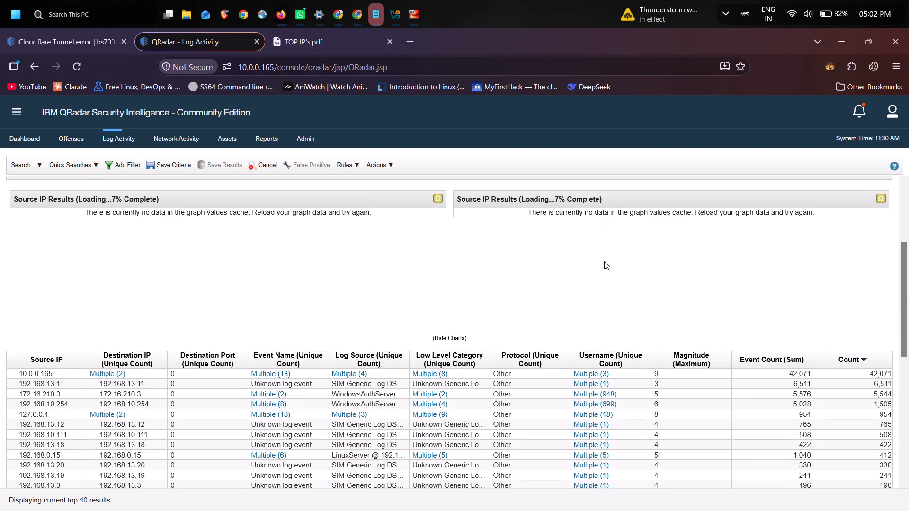
{"action": "scroll", "coordinate": [604, 261], "scroll_direction": "down", "scroll_amount": 1}
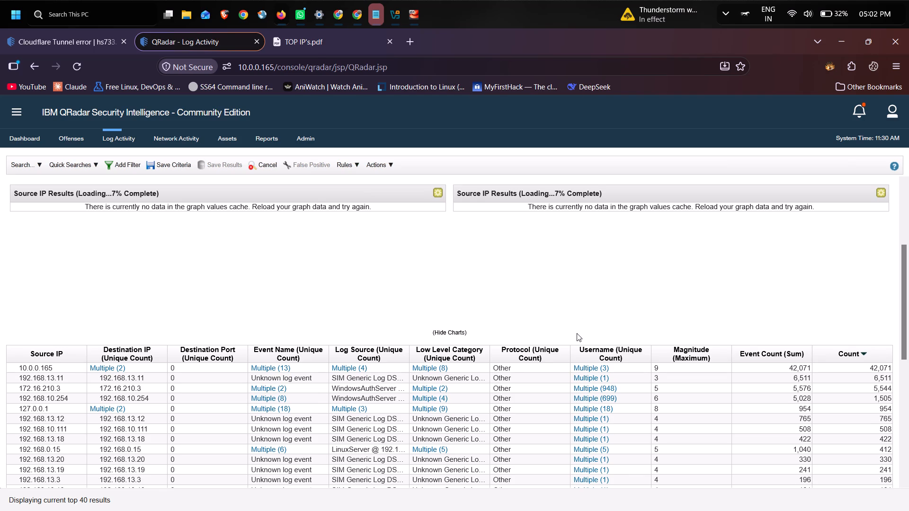
{"action": "scroll", "coordinate": [577, 333], "scroll_direction": "down", "scroll_amount": 7}
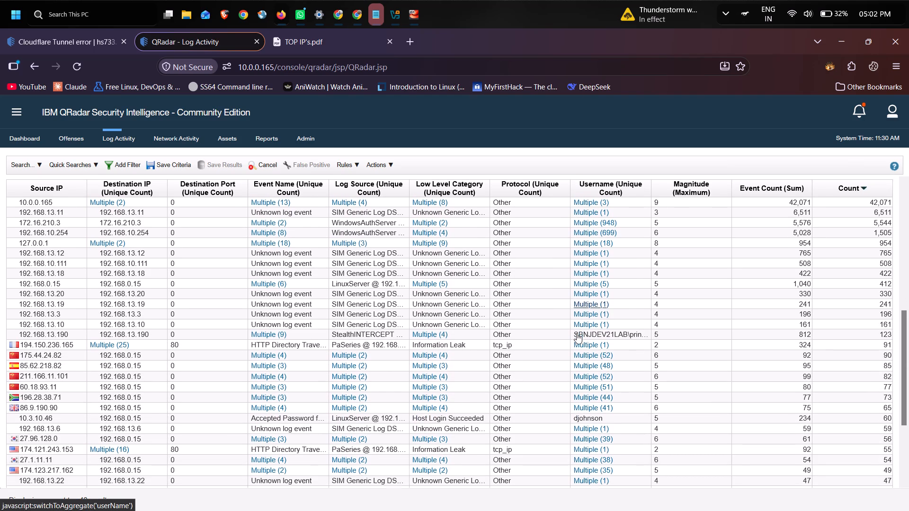
{"action": "scroll", "coordinate": [577, 333], "scroll_direction": "down", "scroll_amount": 15}
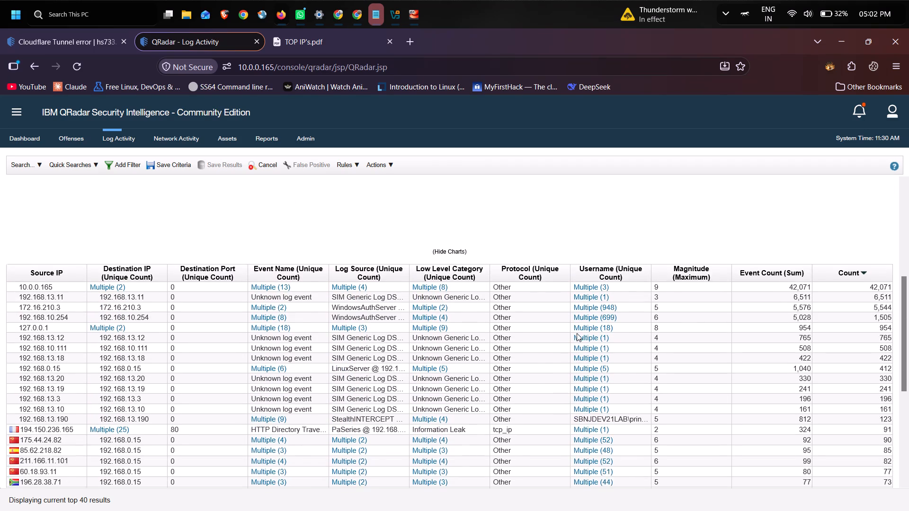
{"action": "scroll", "coordinate": [577, 333], "scroll_direction": "down", "scroll_amount": 2}
{"action": "scroll", "coordinate": [577, 333], "scroll_direction": "up", "scroll_amount": 12}
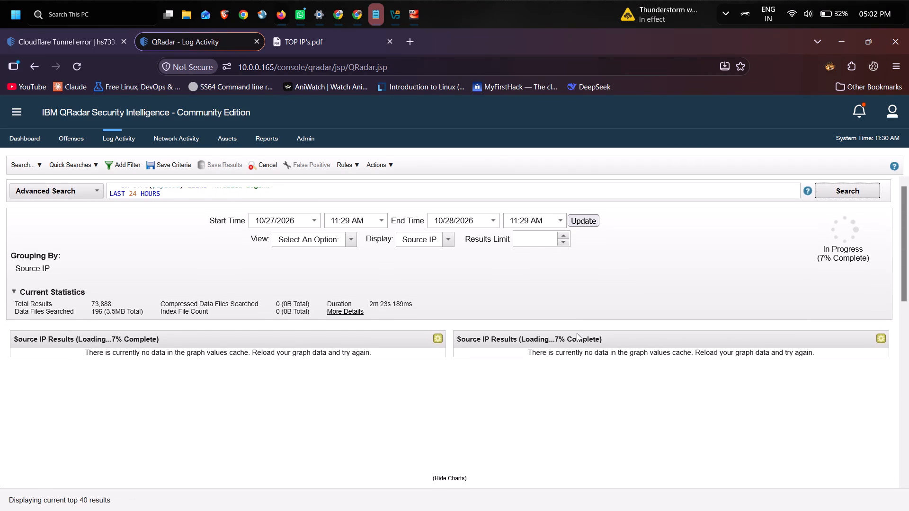
{"action": "scroll", "coordinate": [577, 333], "scroll_direction": "down", "scroll_amount": 6}
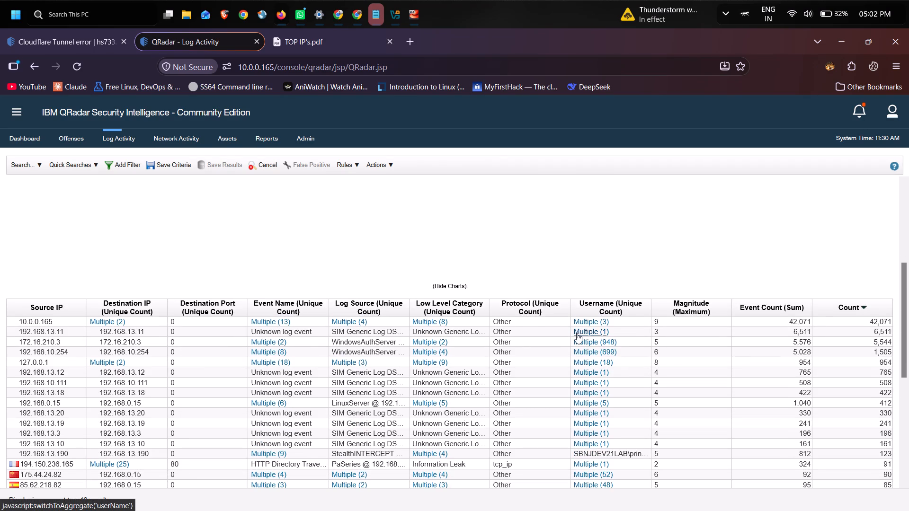
{"action": "scroll", "coordinate": [577, 333], "scroll_direction": "down", "scroll_amount": 9}
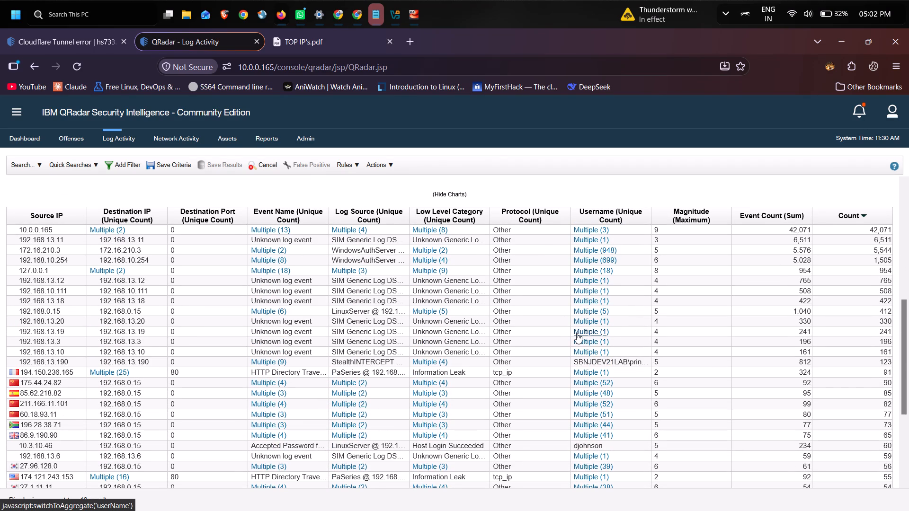
{"action": "scroll", "coordinate": [577, 333], "scroll_direction": "up", "scroll_amount": 15}
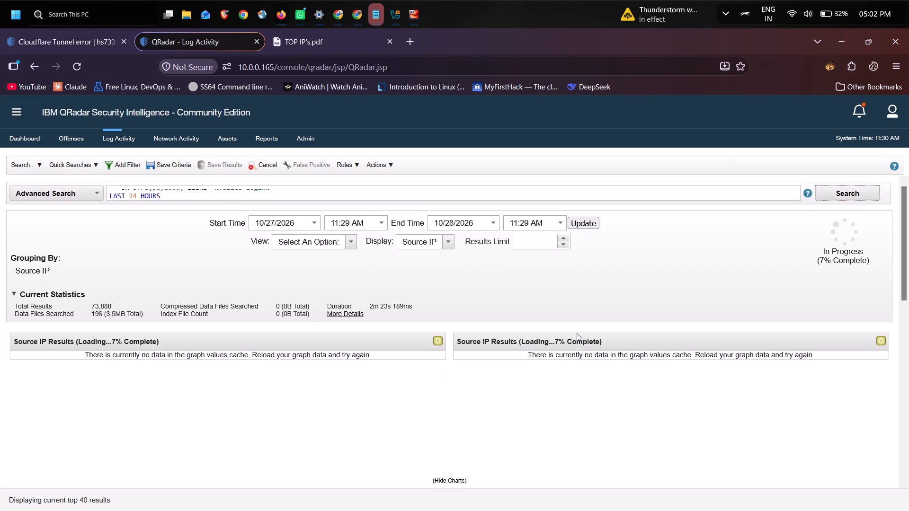
{"action": "scroll", "coordinate": [577, 333], "scroll_direction": "up", "scroll_amount": 5}
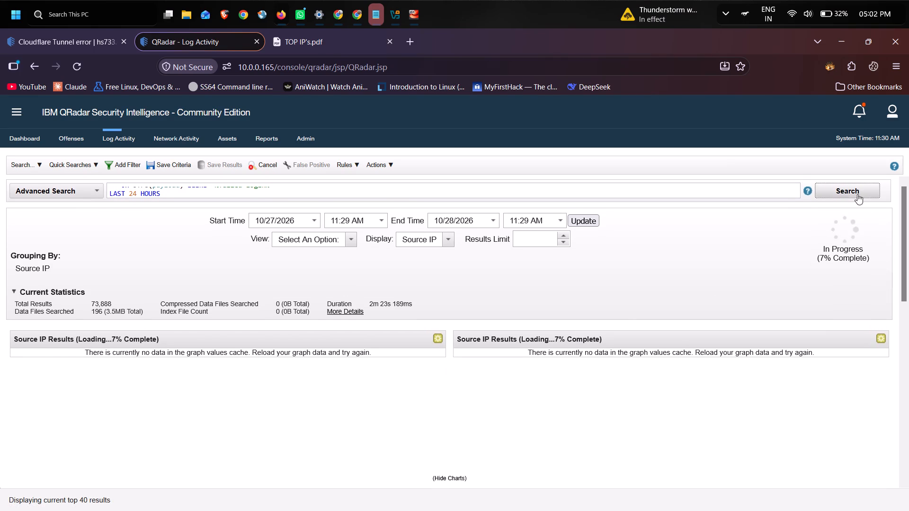
Run the 24-hour failed-login query again, closing the connection dialog and resubmitting the search.
{"action": "left_click", "coordinate": [851, 191]}
{"action": "scroll", "coordinate": [795, 211], "scroll_direction": "up", "scroll_amount": 2}
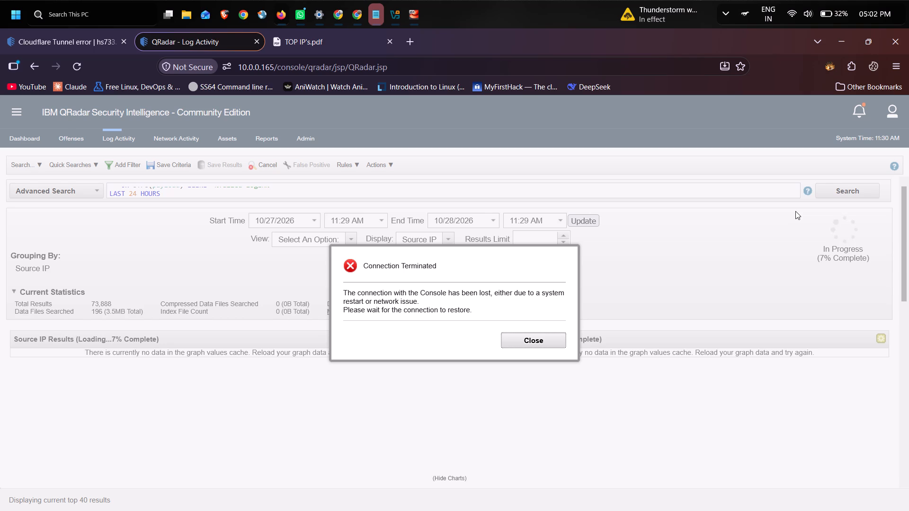
{"action": "left_click", "coordinate": [556, 344]}
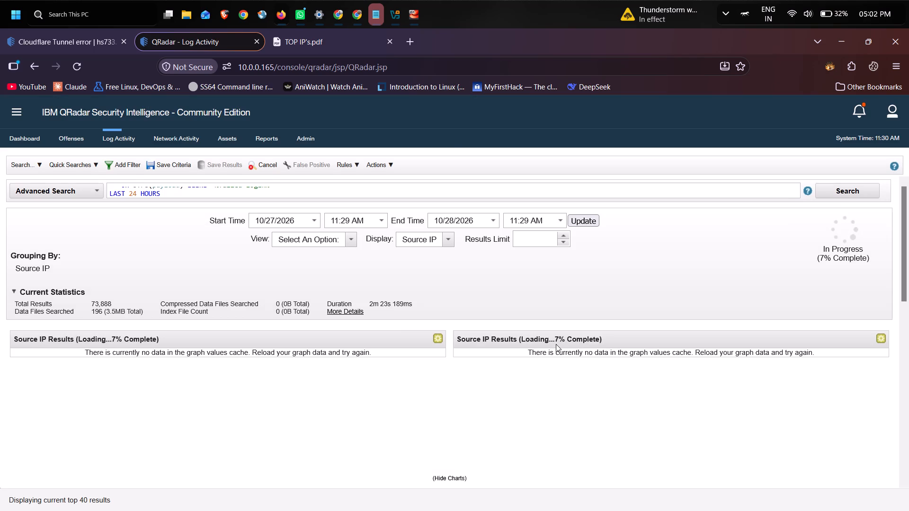
{"action": "left_click", "coordinate": [836, 188]}
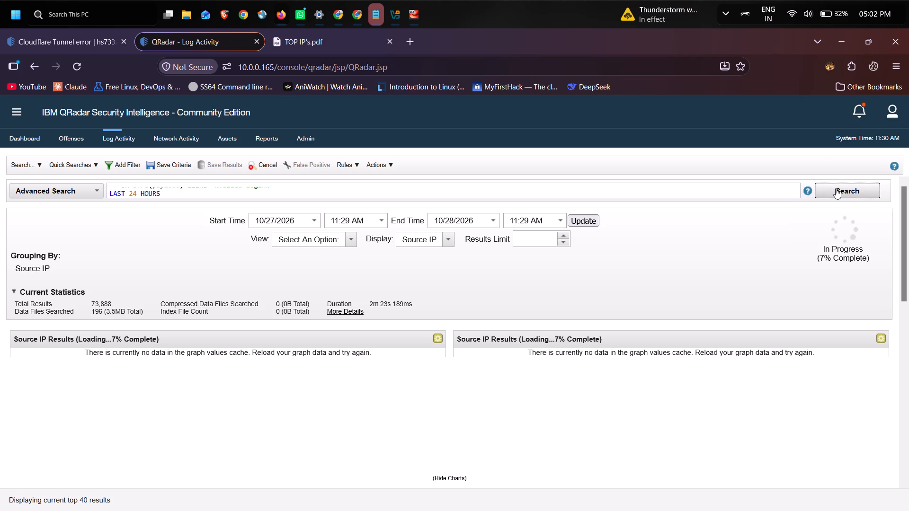
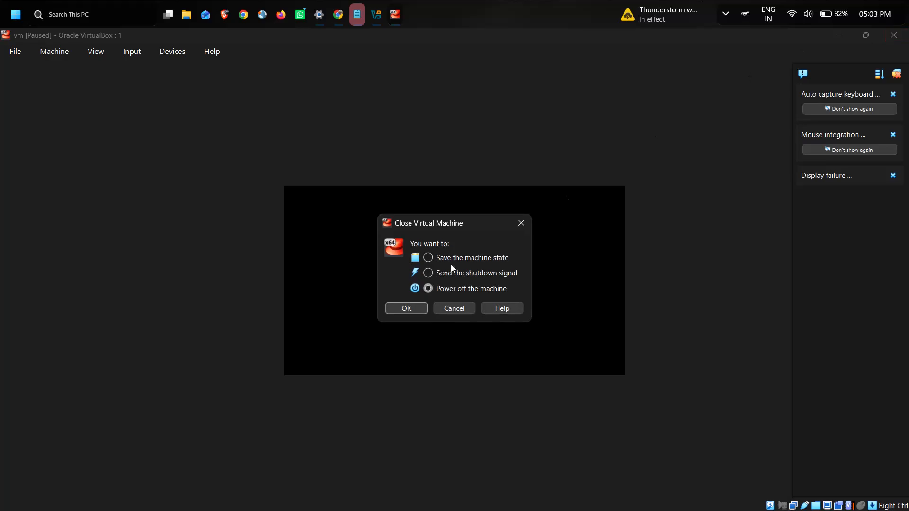
Confirm closing the paused virtual machine "vm" with the option to power off the machine.
{"action": "left_click", "coordinate": [422, 304]}
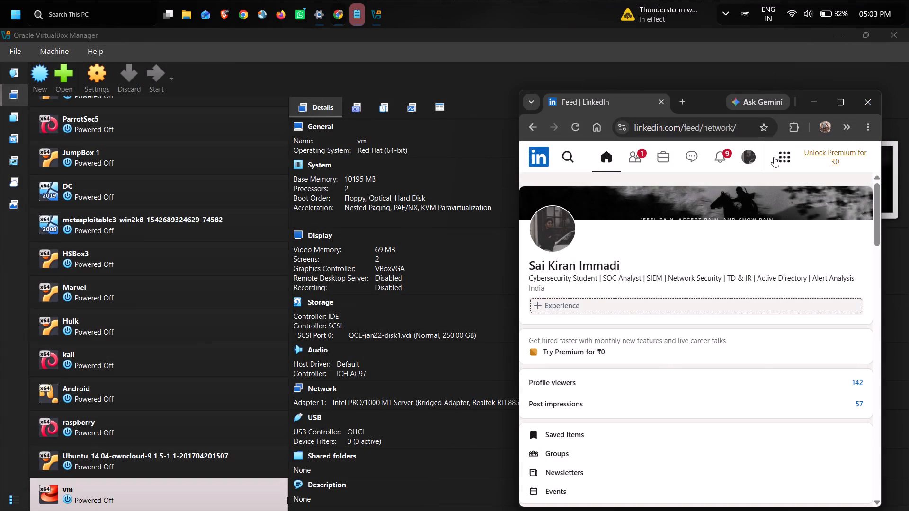
Close the Chrome window showing LinkedIn and the Oracle VirtualBox Manager, leaving only the desktop.
{"action": "left_click", "coordinate": [873, 111]}
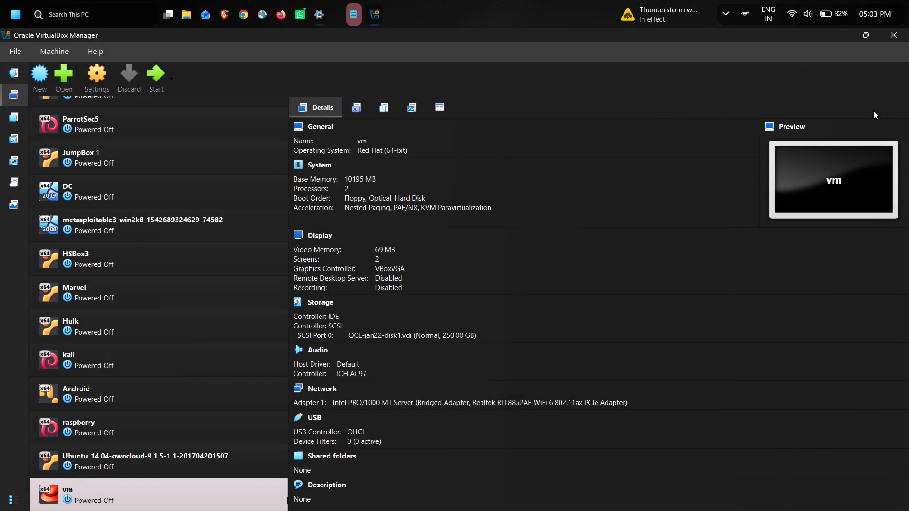
{"action": "left_click", "coordinate": [900, 35]}
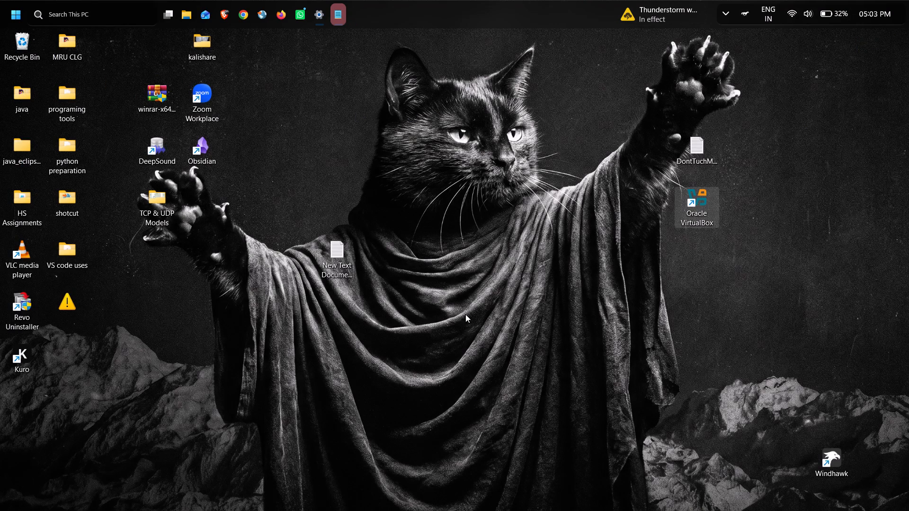
Bring up the Windows shut down or sign out options.
{"action": "key", "text": "super+x"}
{"action": "key", "text": "u"}
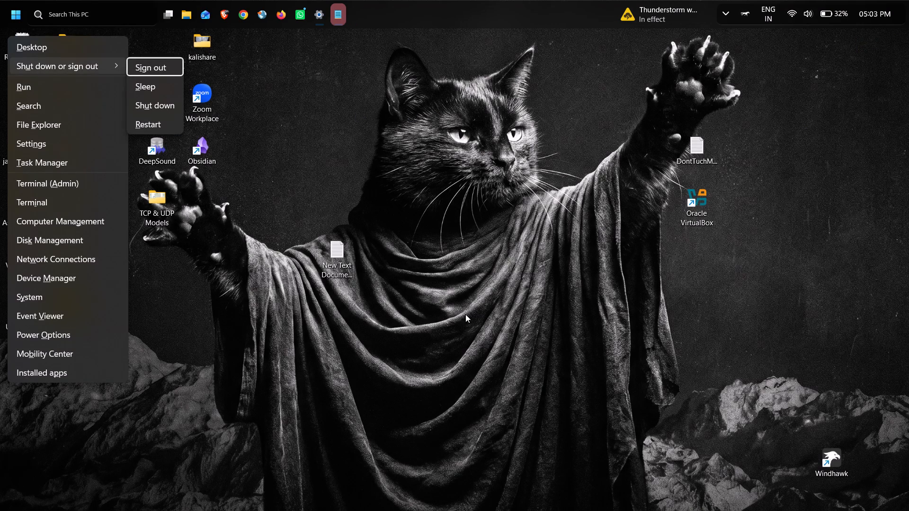